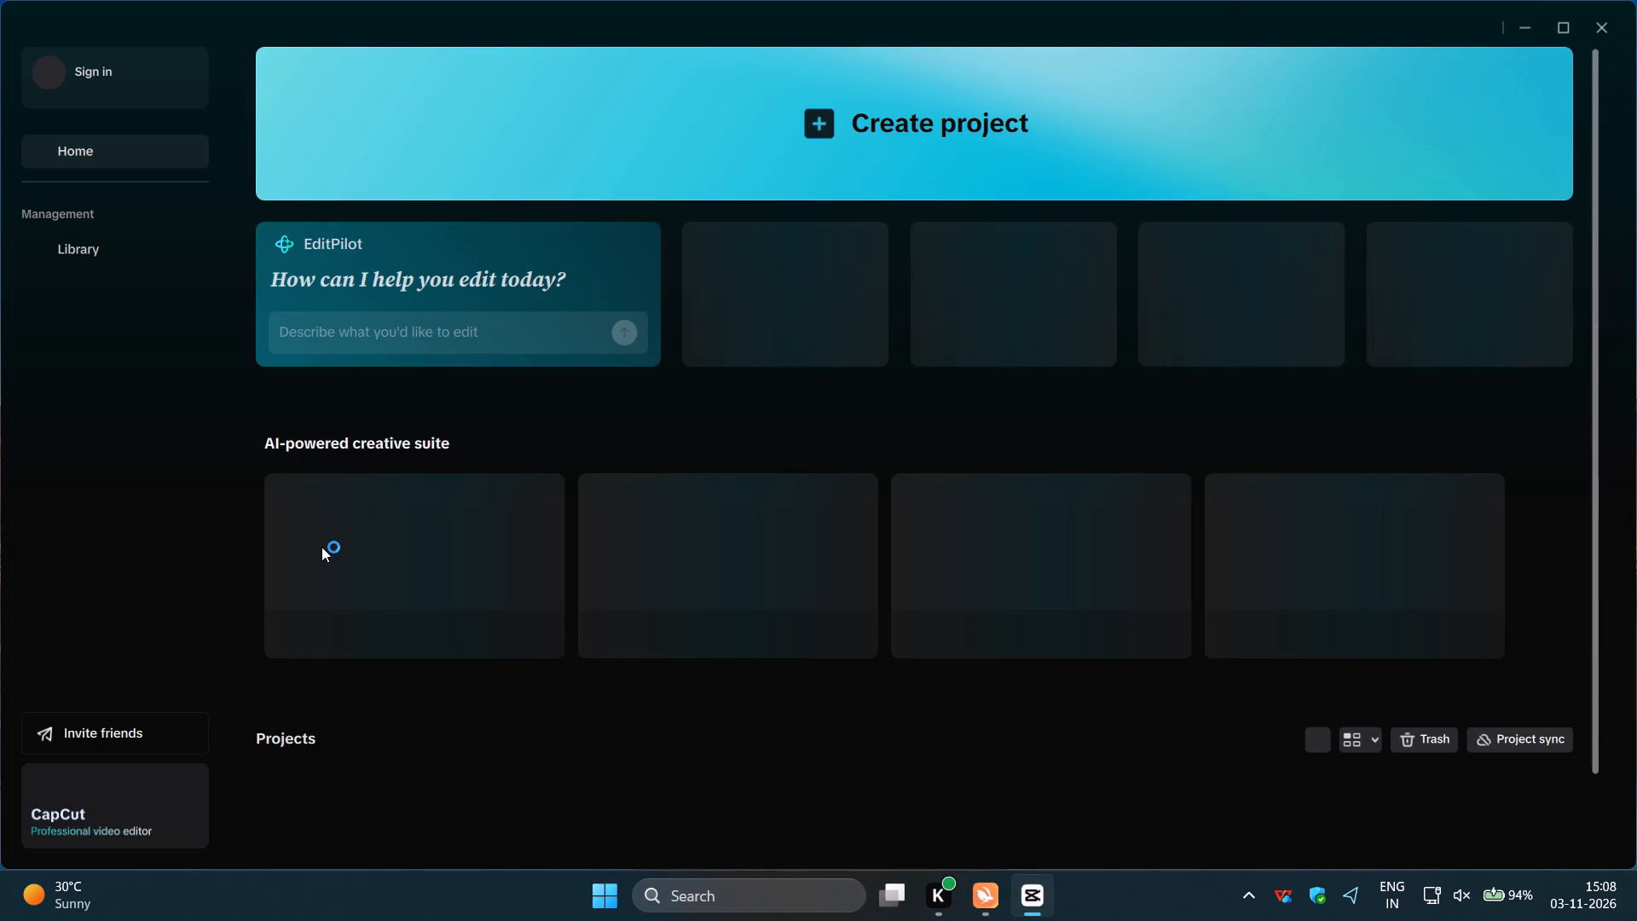
# Dismiss the CapCut Pro free-trial offer.
pyautogui.scroll(-7, 838, 600)
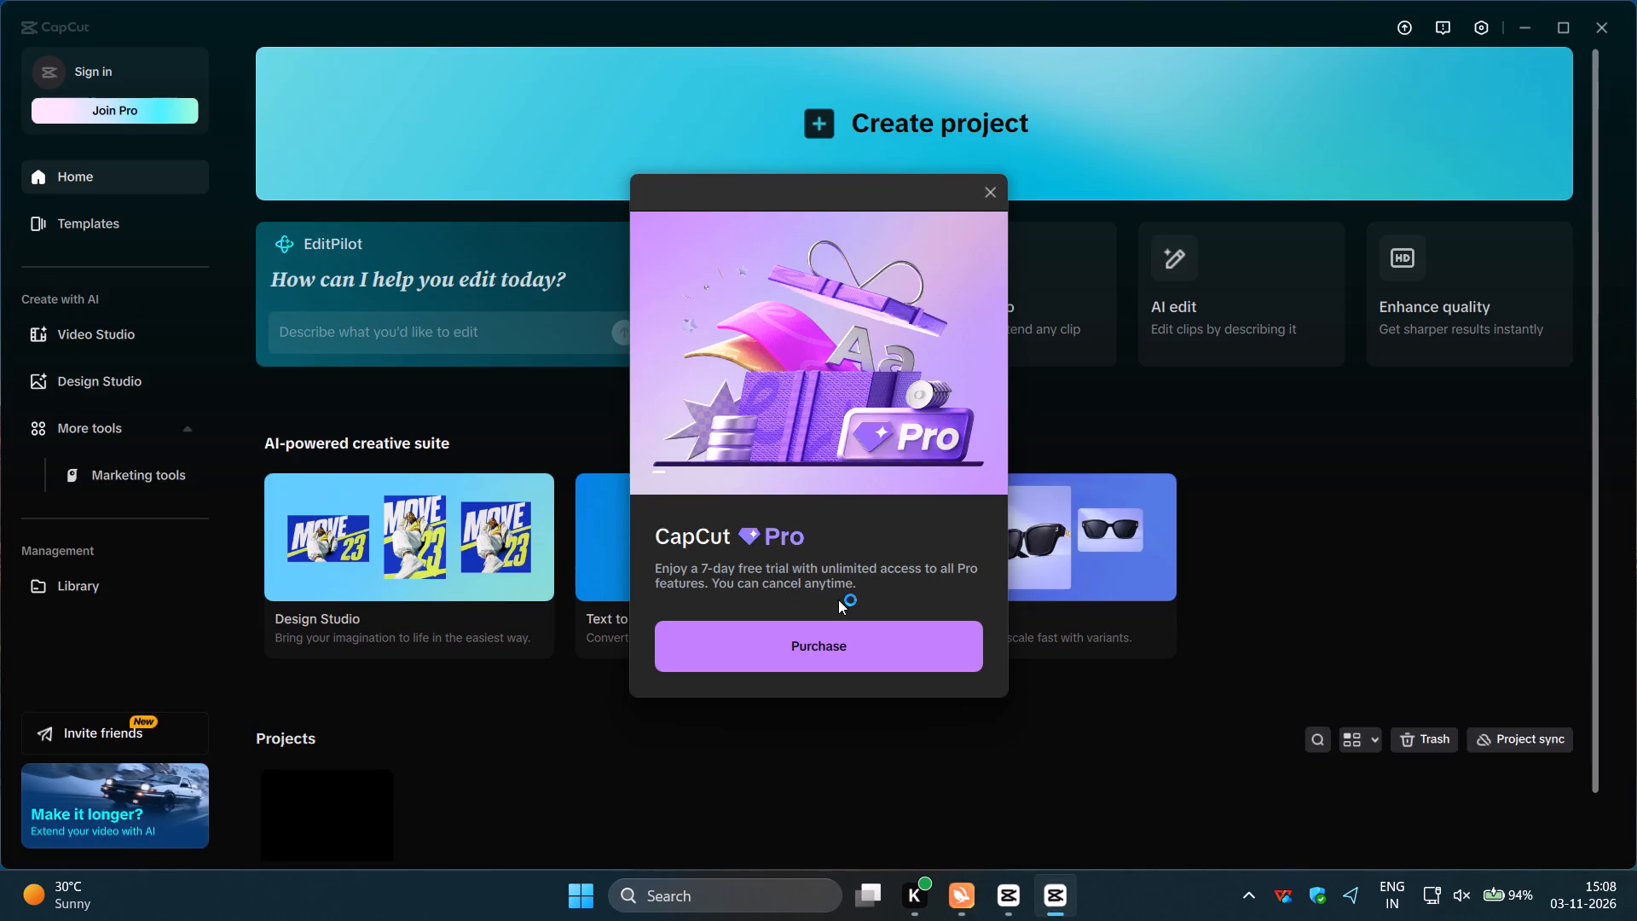
pyautogui.click(999, 199)
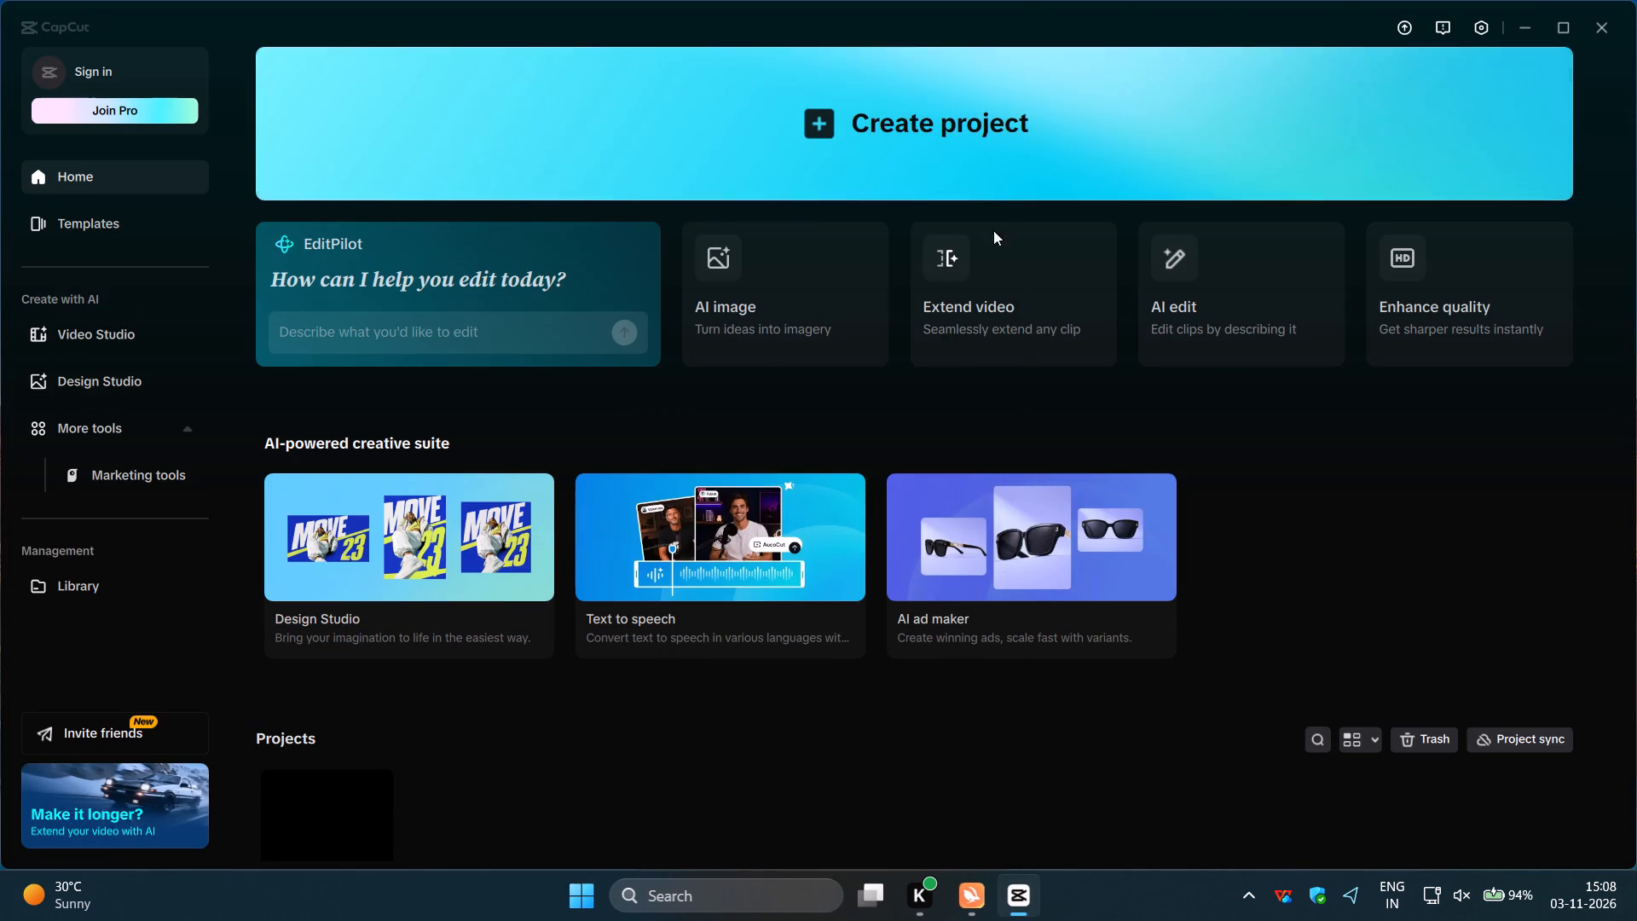
# Move the project 1101 from the Projects list to Trash.
pyautogui.scroll(-5, 715, 566)
pyautogui.scroll(4, 685, 610)
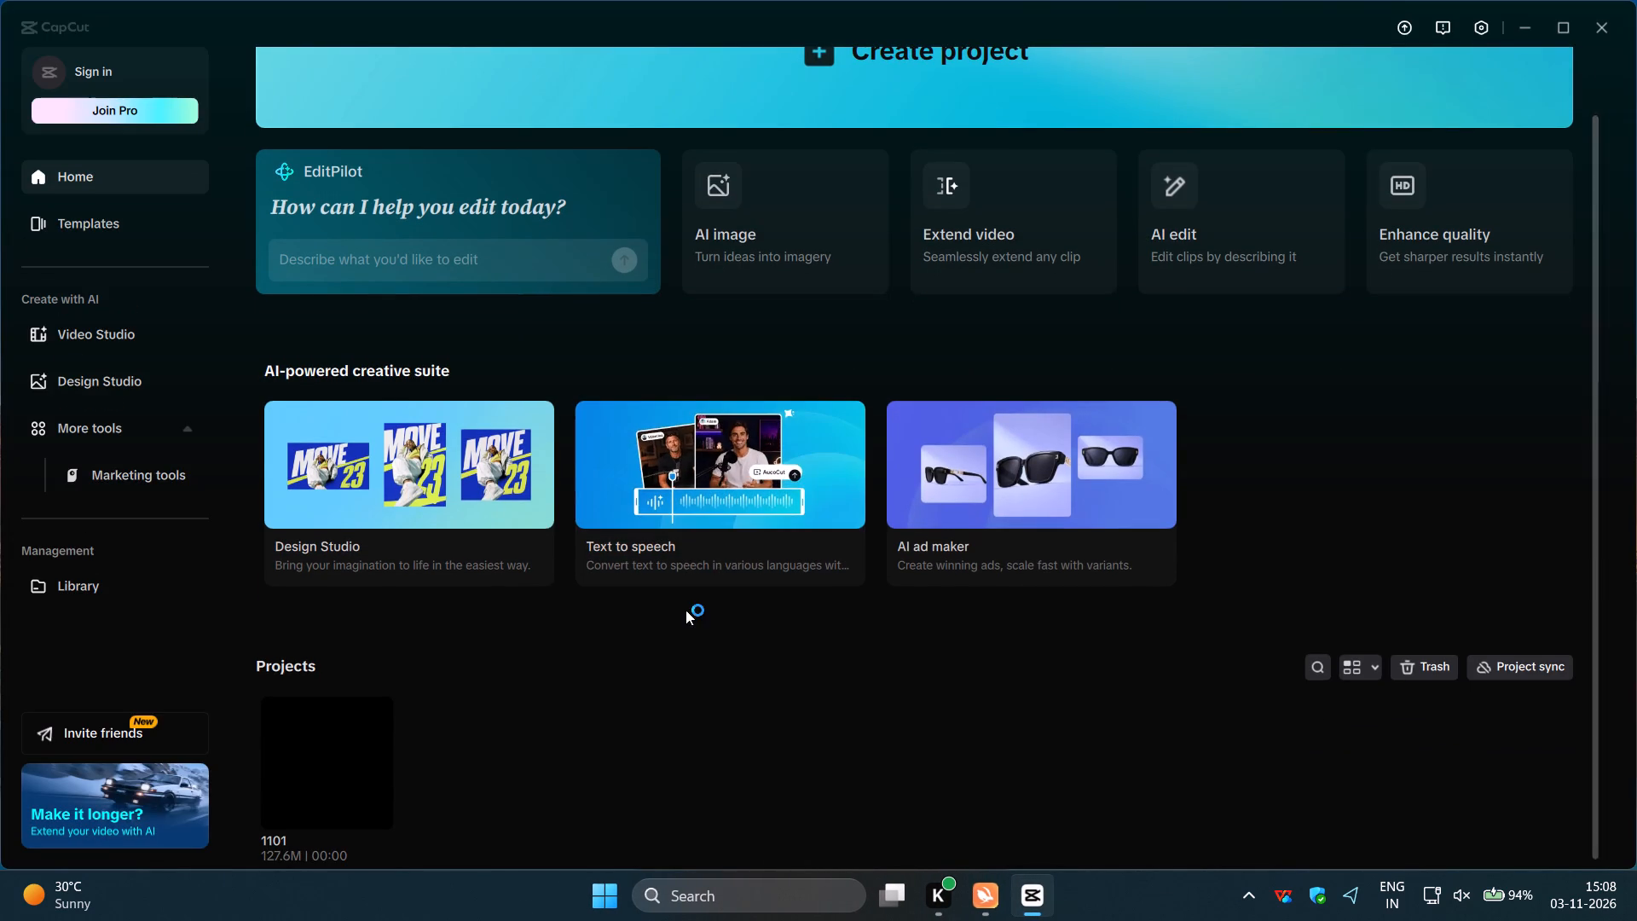
pyautogui.scroll(6, 685, 610)
pyautogui.scroll(-8, 685, 610)
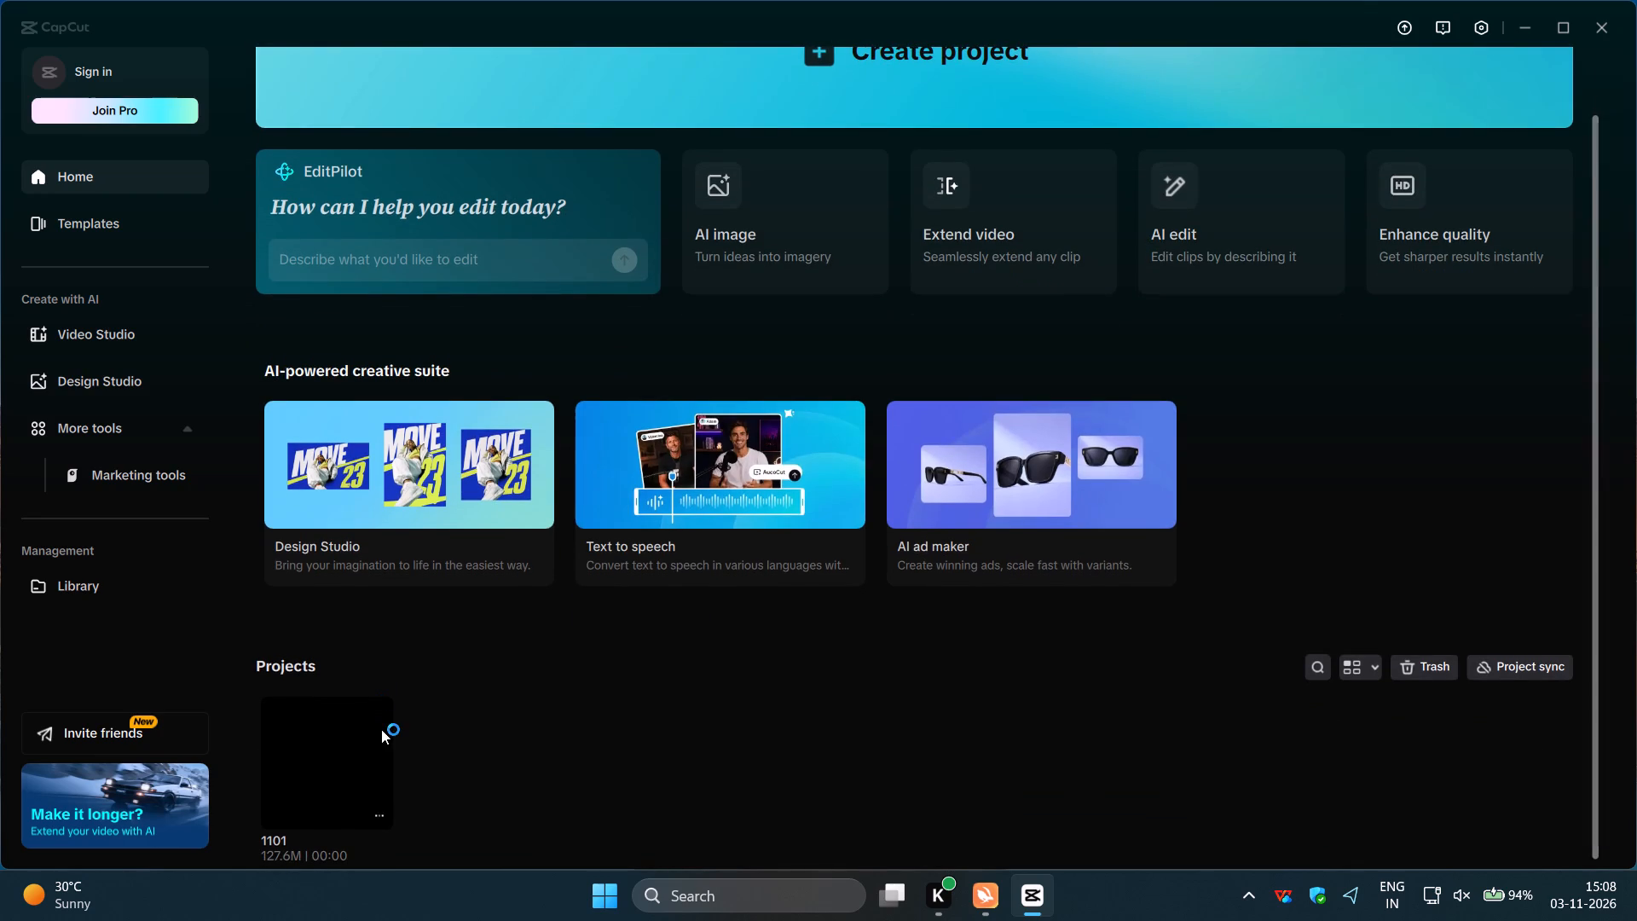
pyautogui.click(379, 808)
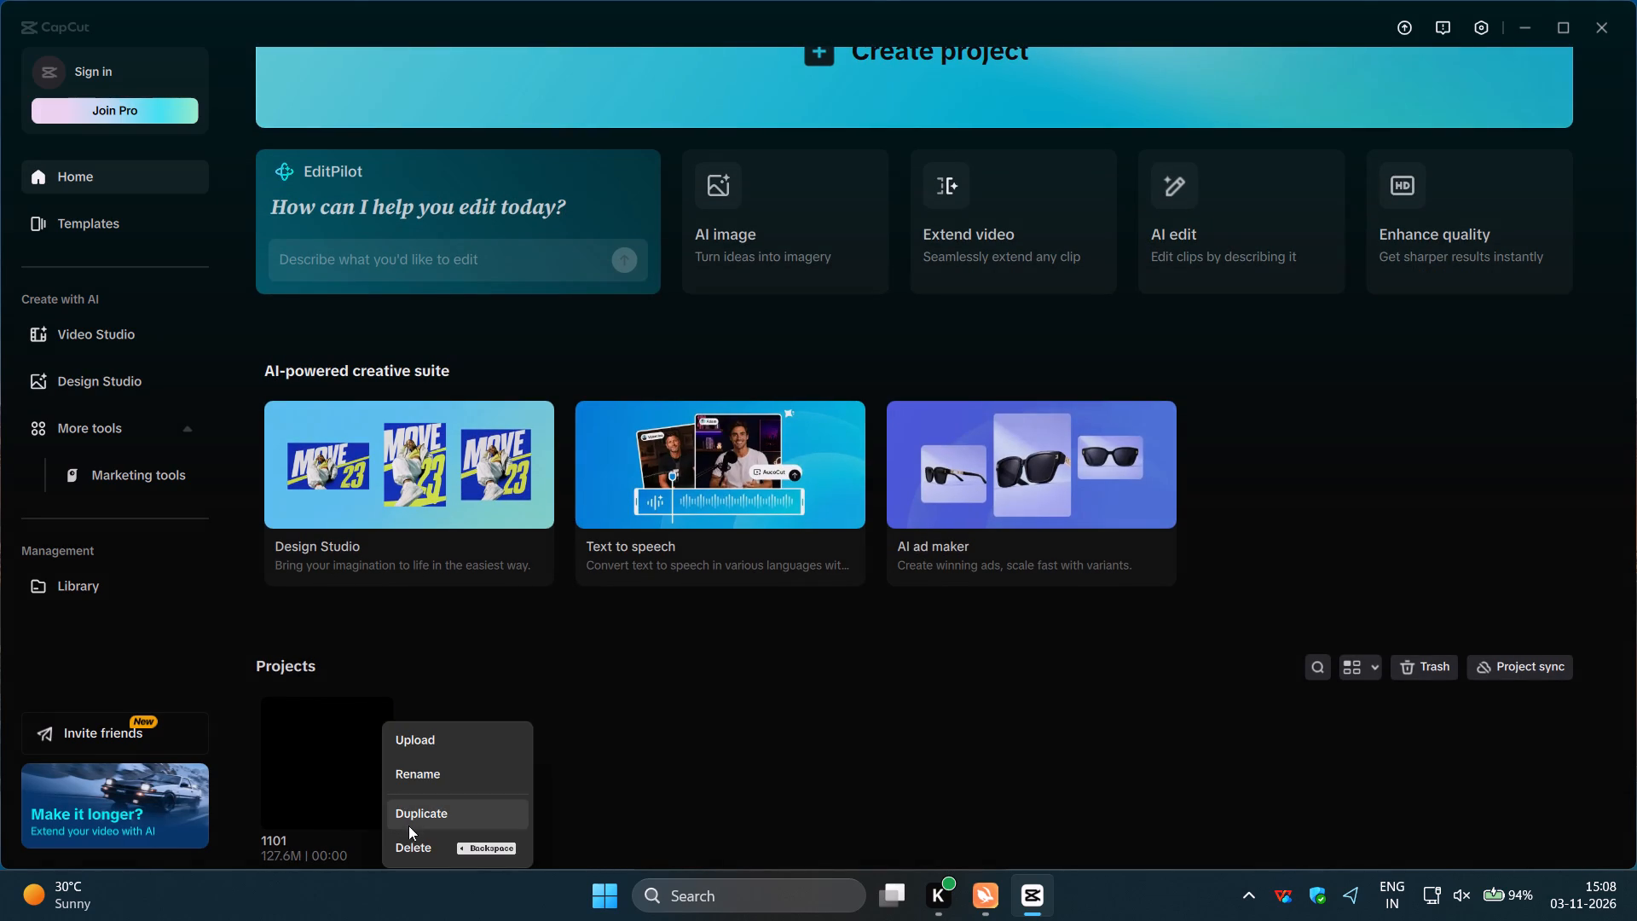
pyautogui.click(415, 846)
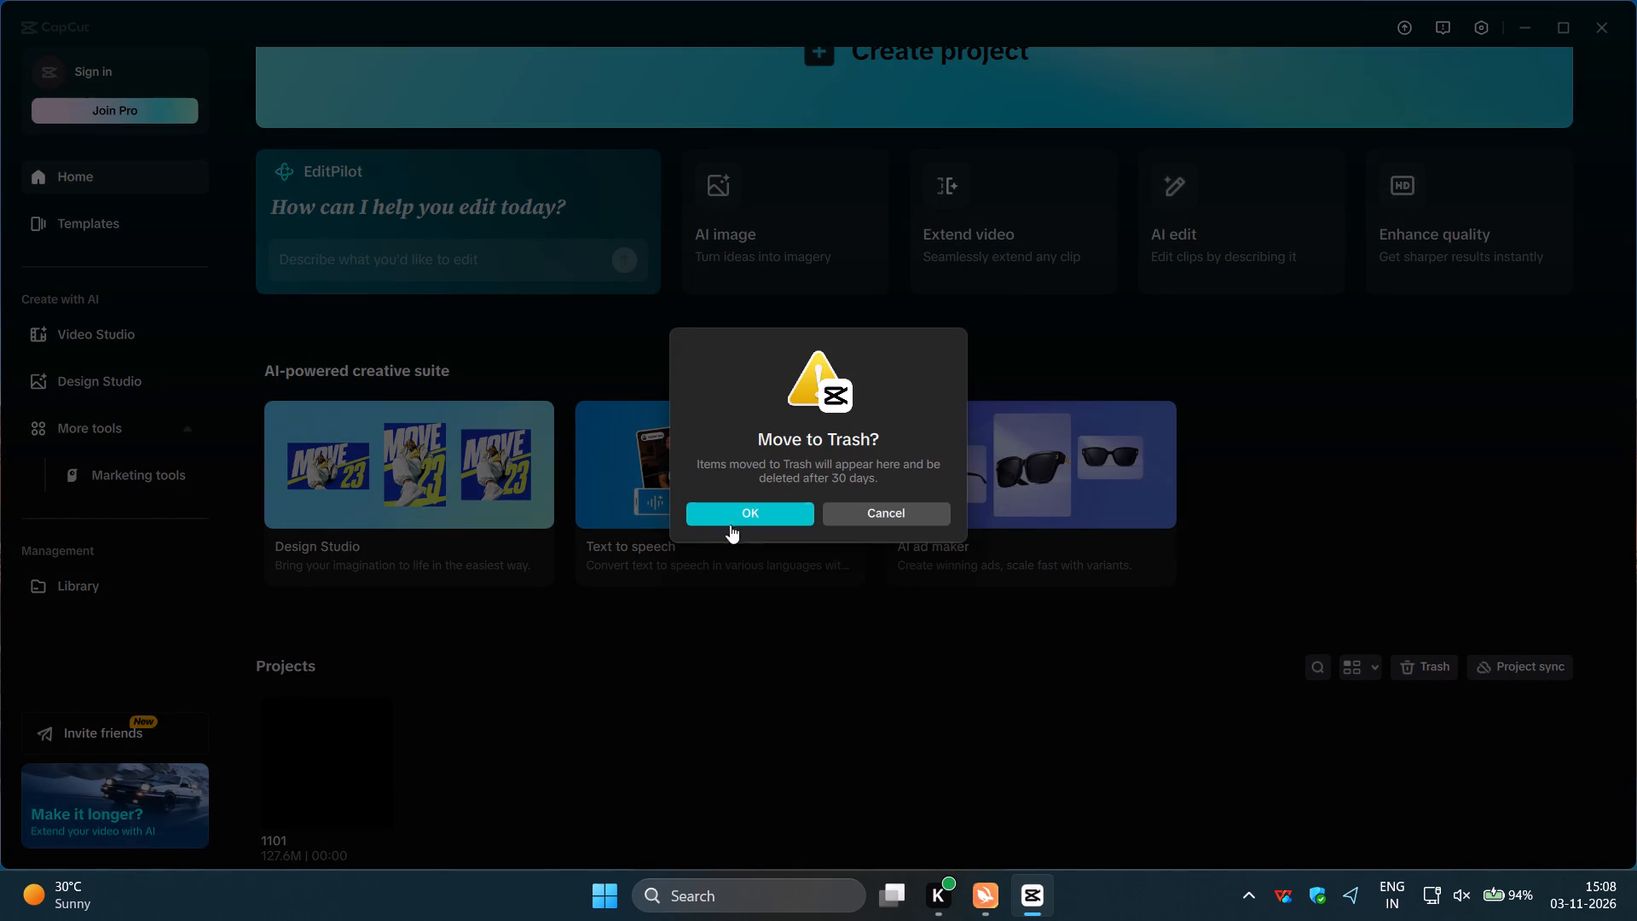
pyautogui.click(736, 520)
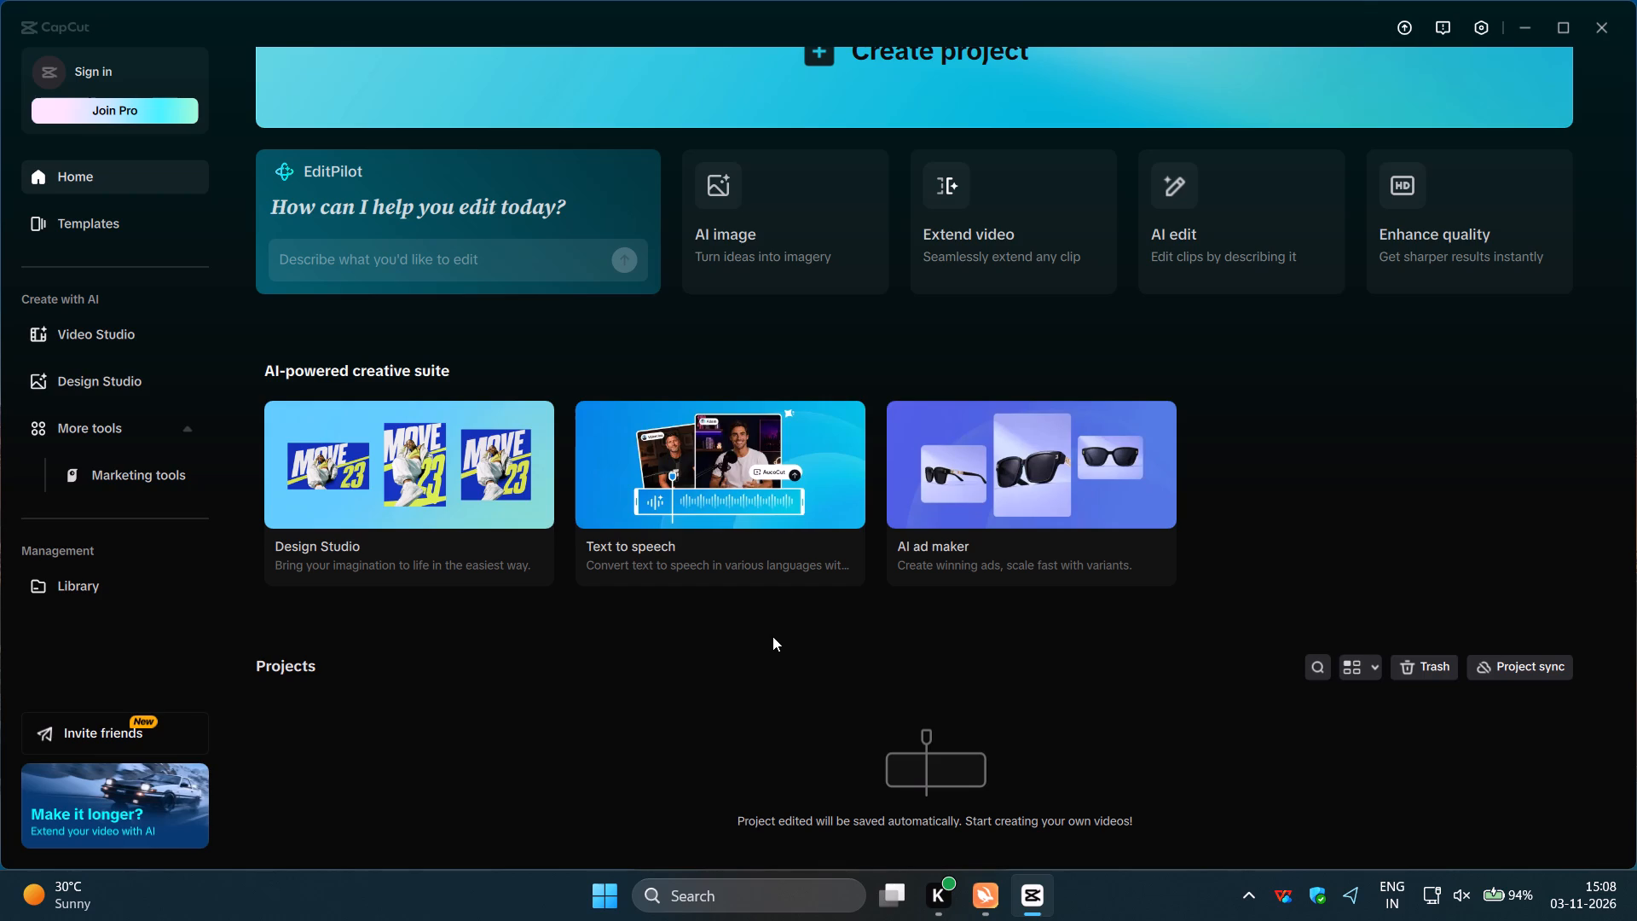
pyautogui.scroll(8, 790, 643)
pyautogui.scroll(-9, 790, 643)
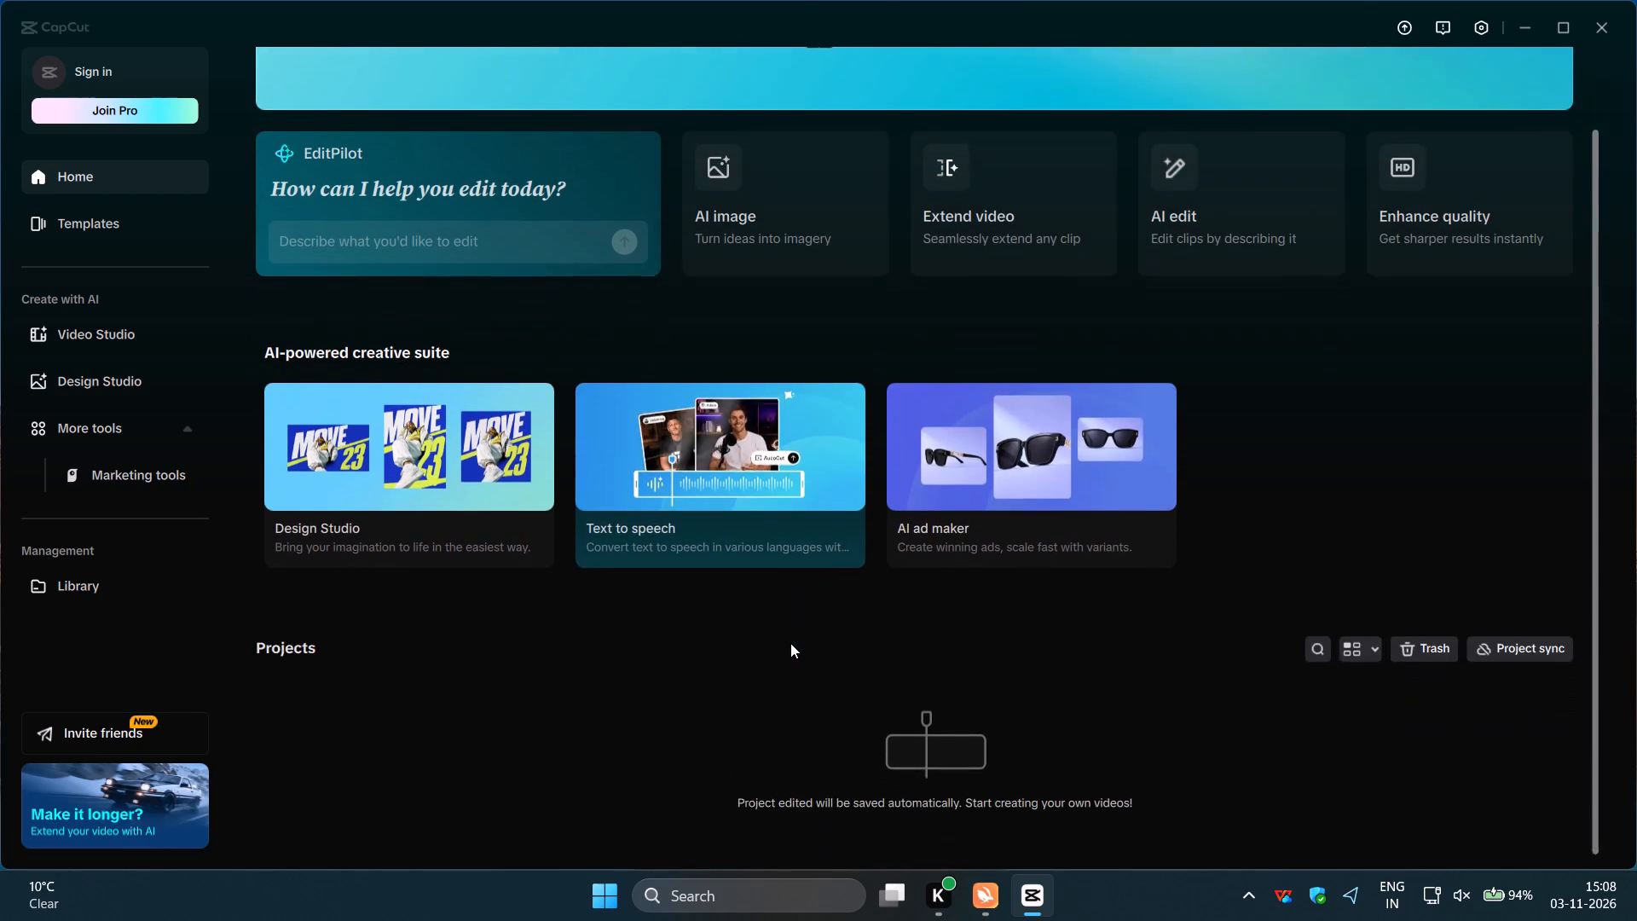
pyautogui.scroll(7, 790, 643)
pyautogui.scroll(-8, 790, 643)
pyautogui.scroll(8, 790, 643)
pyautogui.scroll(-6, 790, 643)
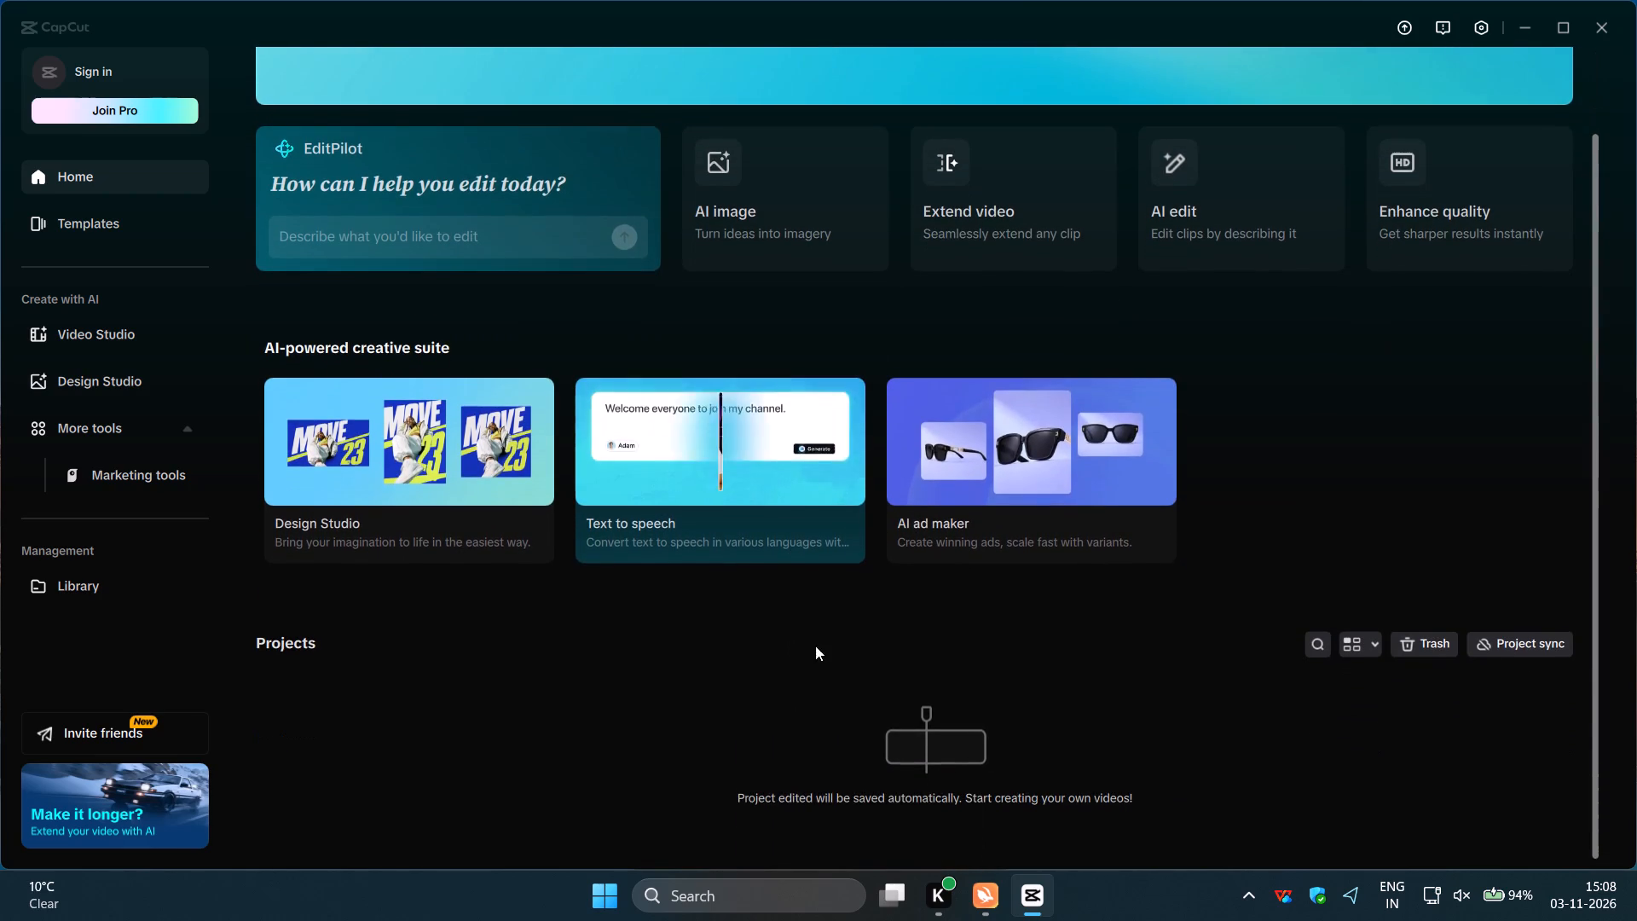
# Permanently delete all the projects in Trash until it is empty, and return to the home page.
pyautogui.click(1417, 638)
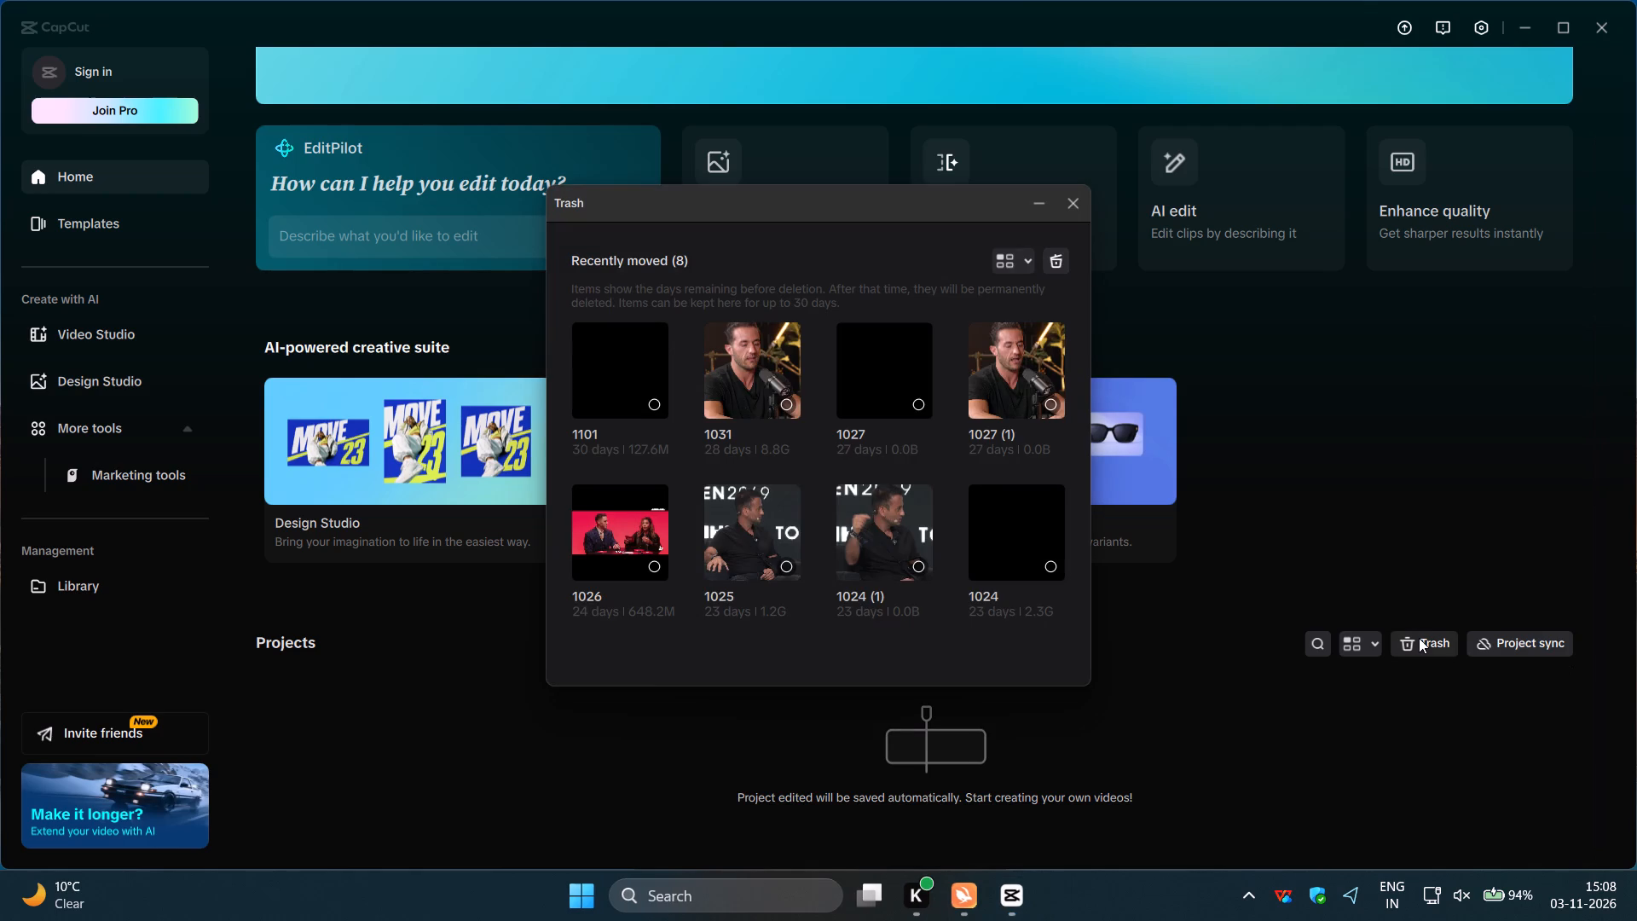
pyautogui.click(1057, 258)
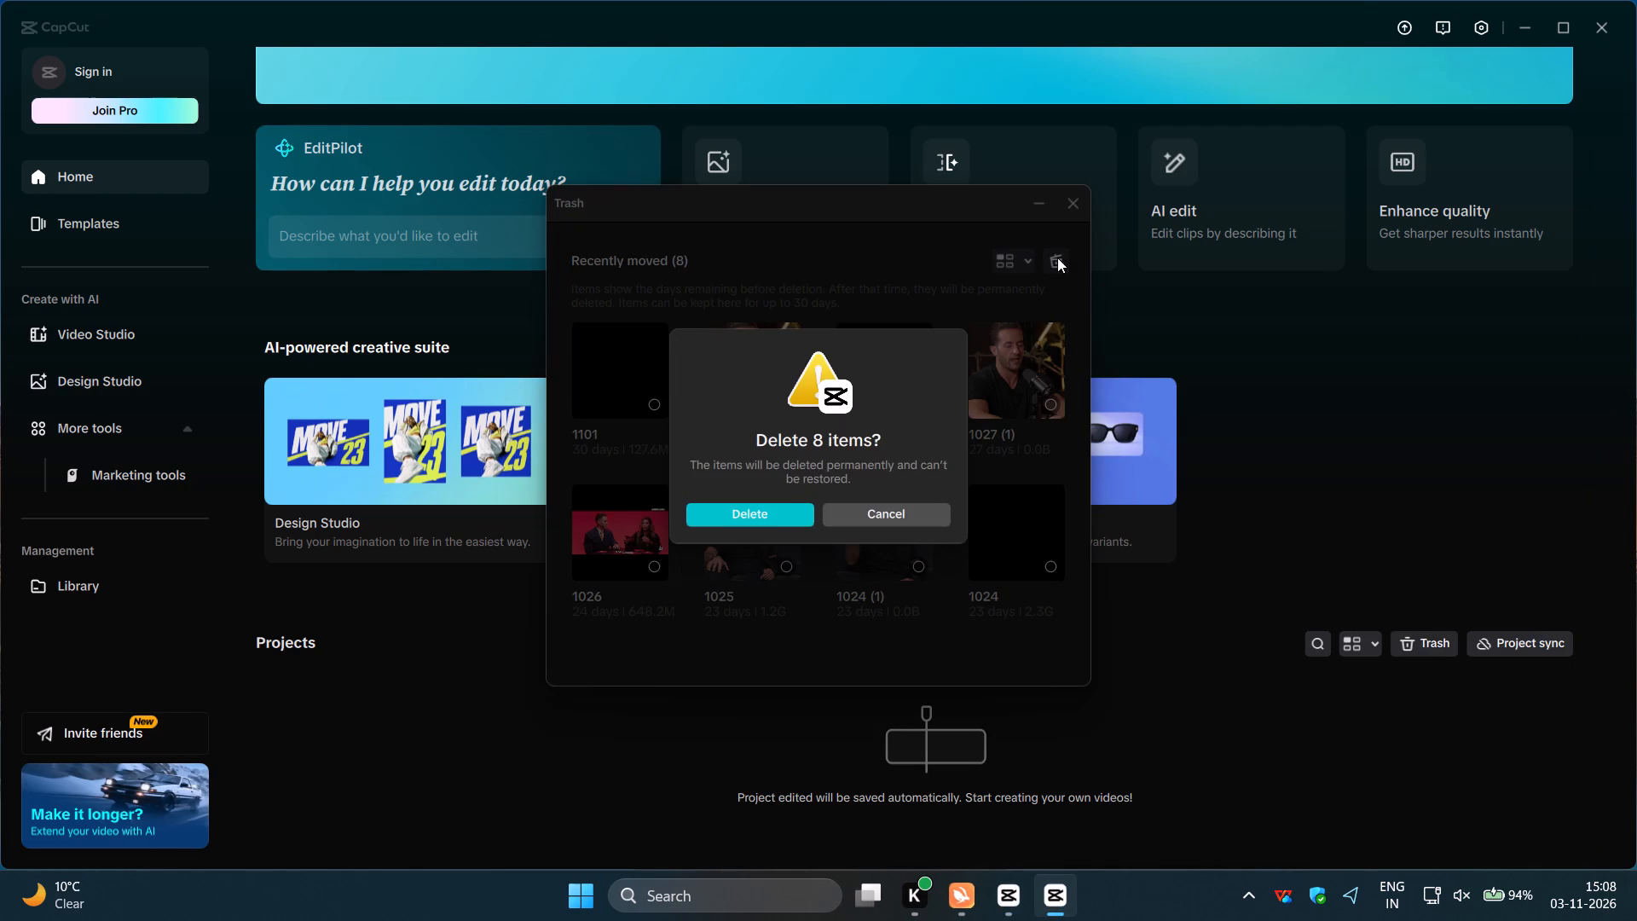
pyautogui.click(780, 515)
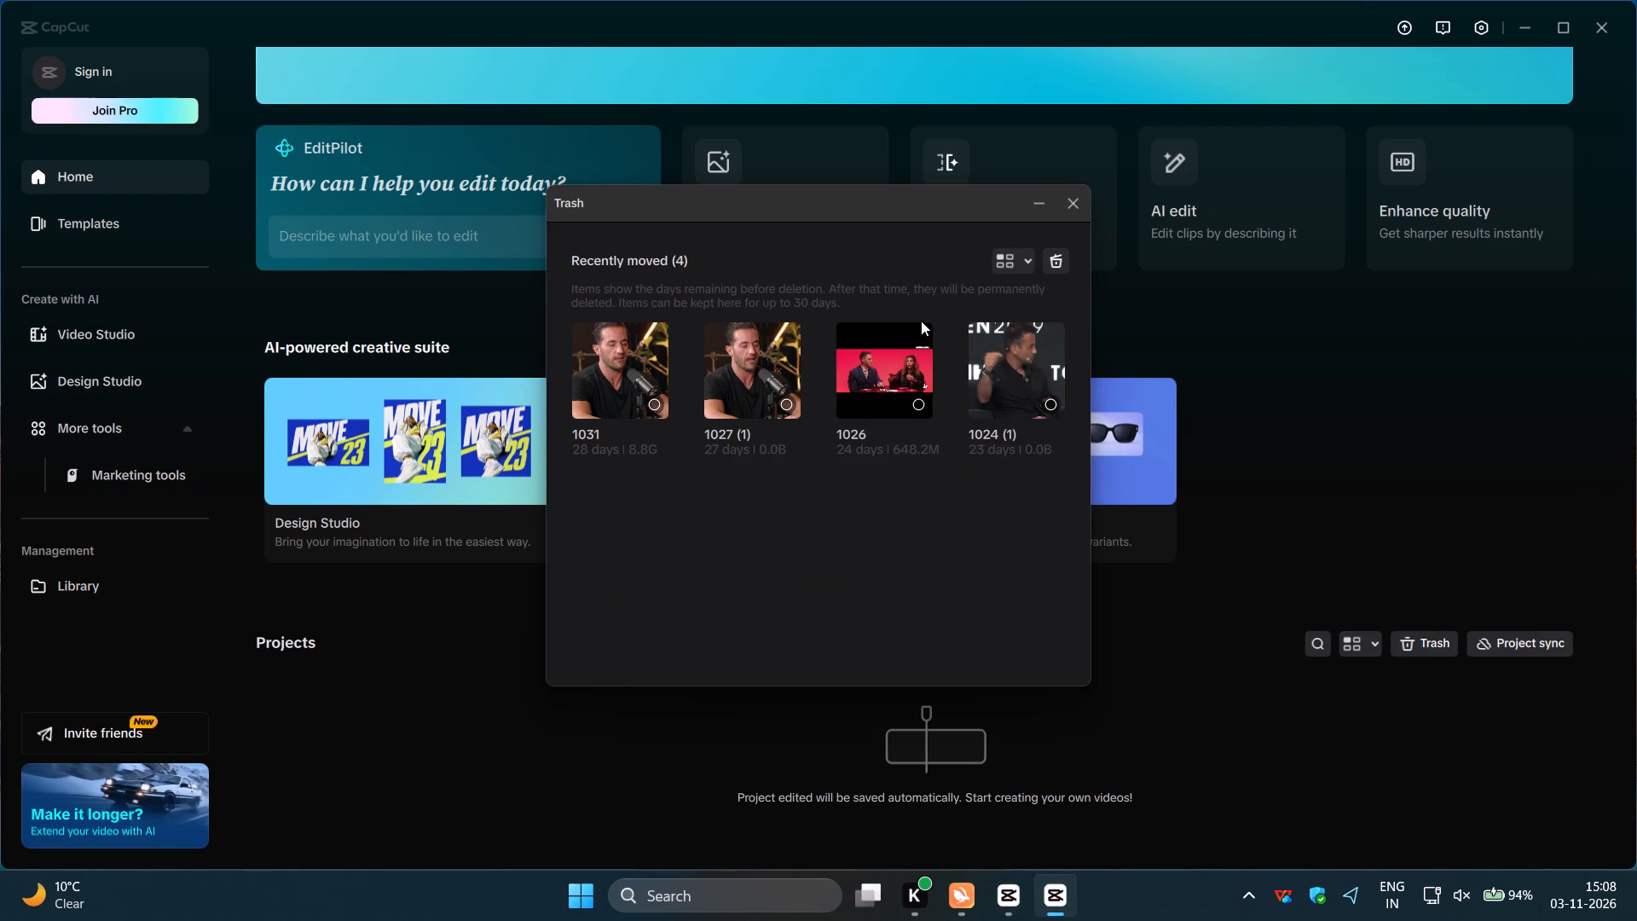
pyautogui.click(1049, 256)
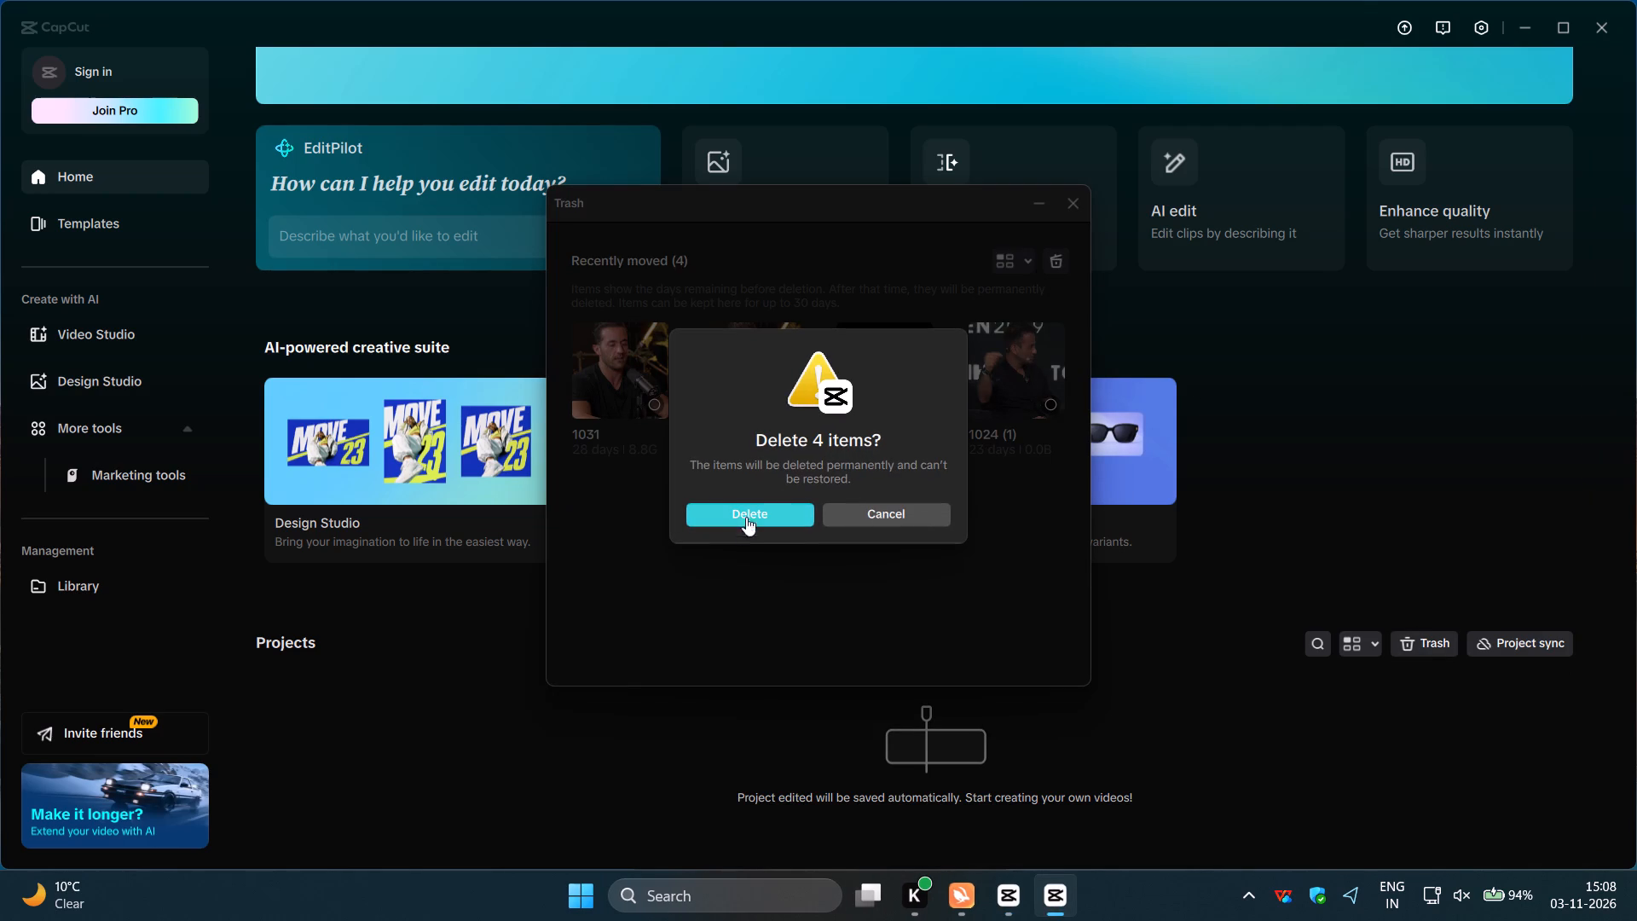
pyautogui.click(755, 507)
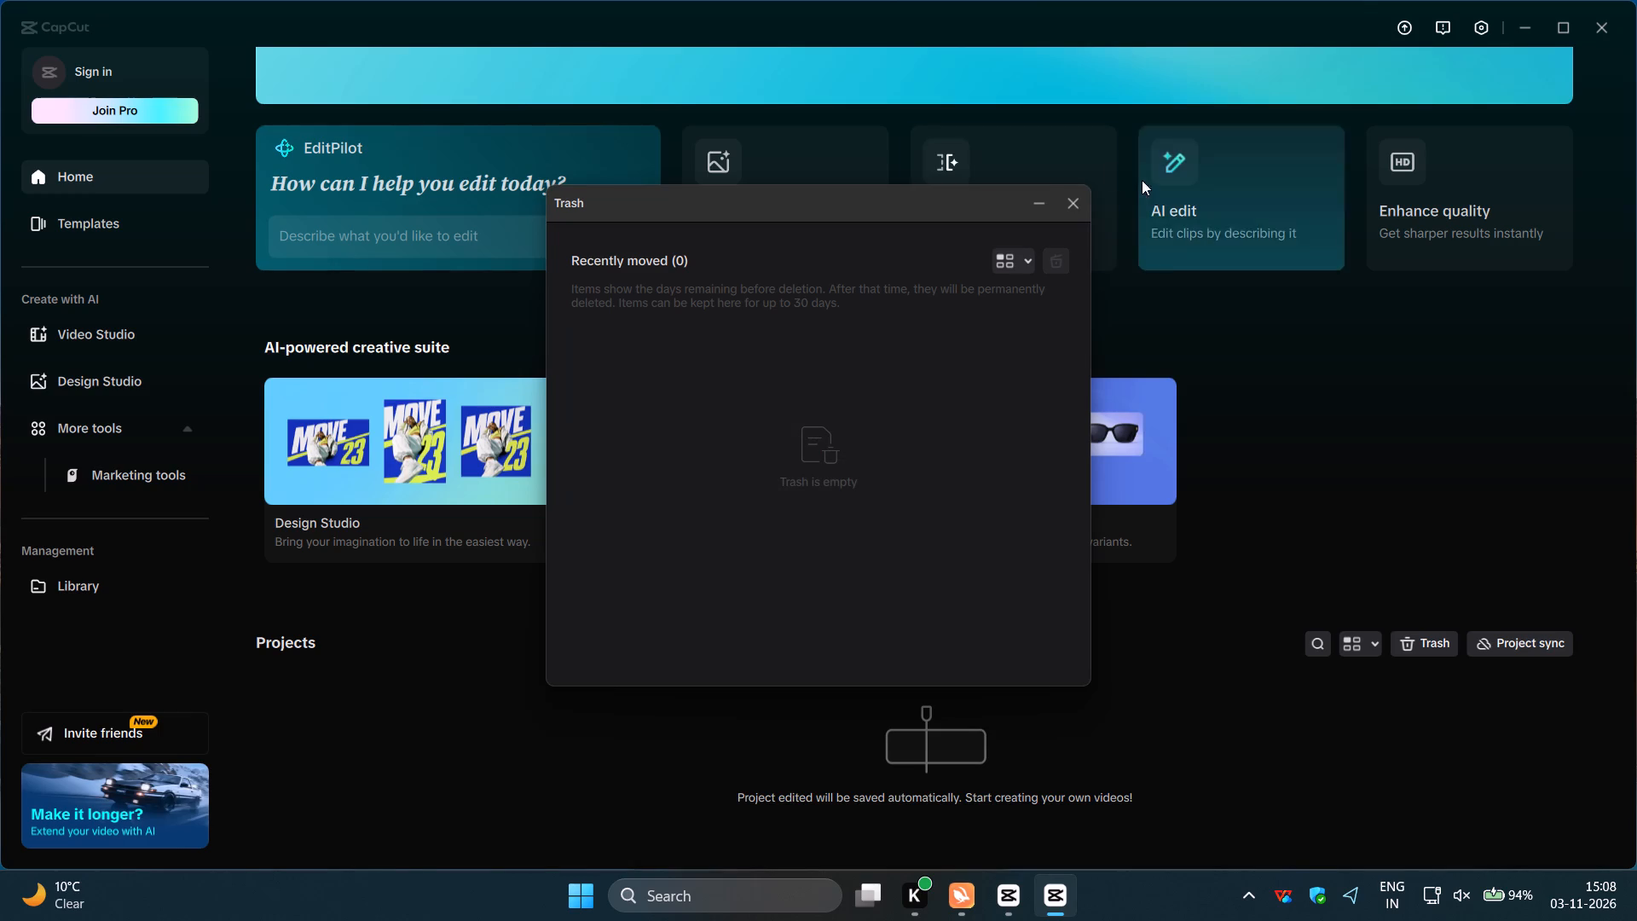
pyautogui.click(1085, 206)
pyautogui.scroll(10, 1111, 291)
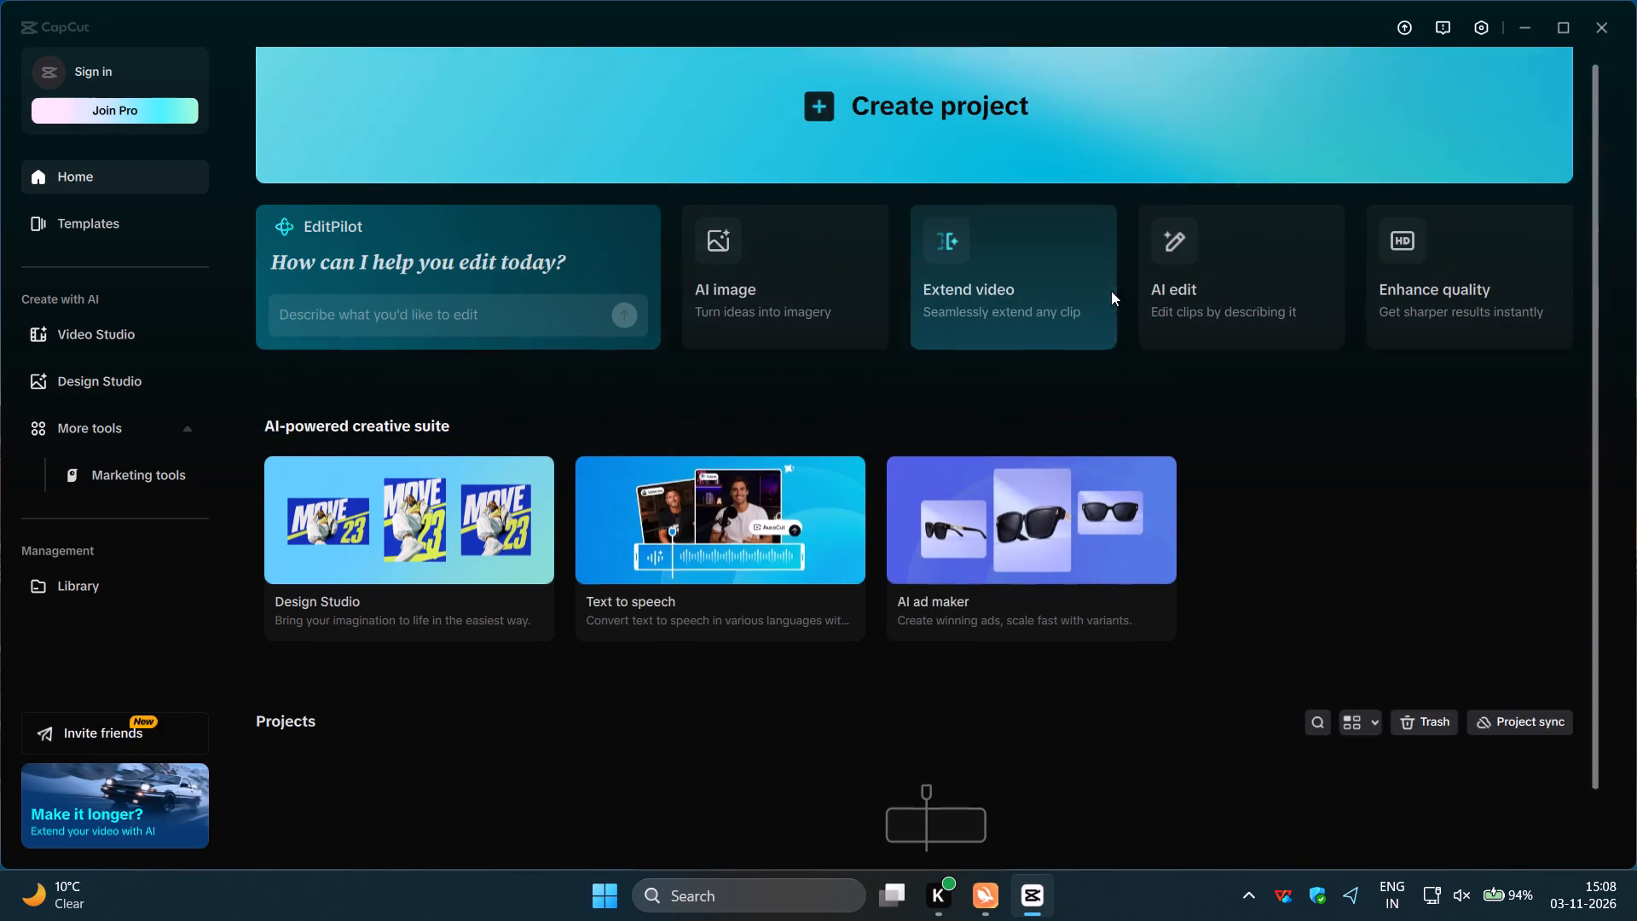
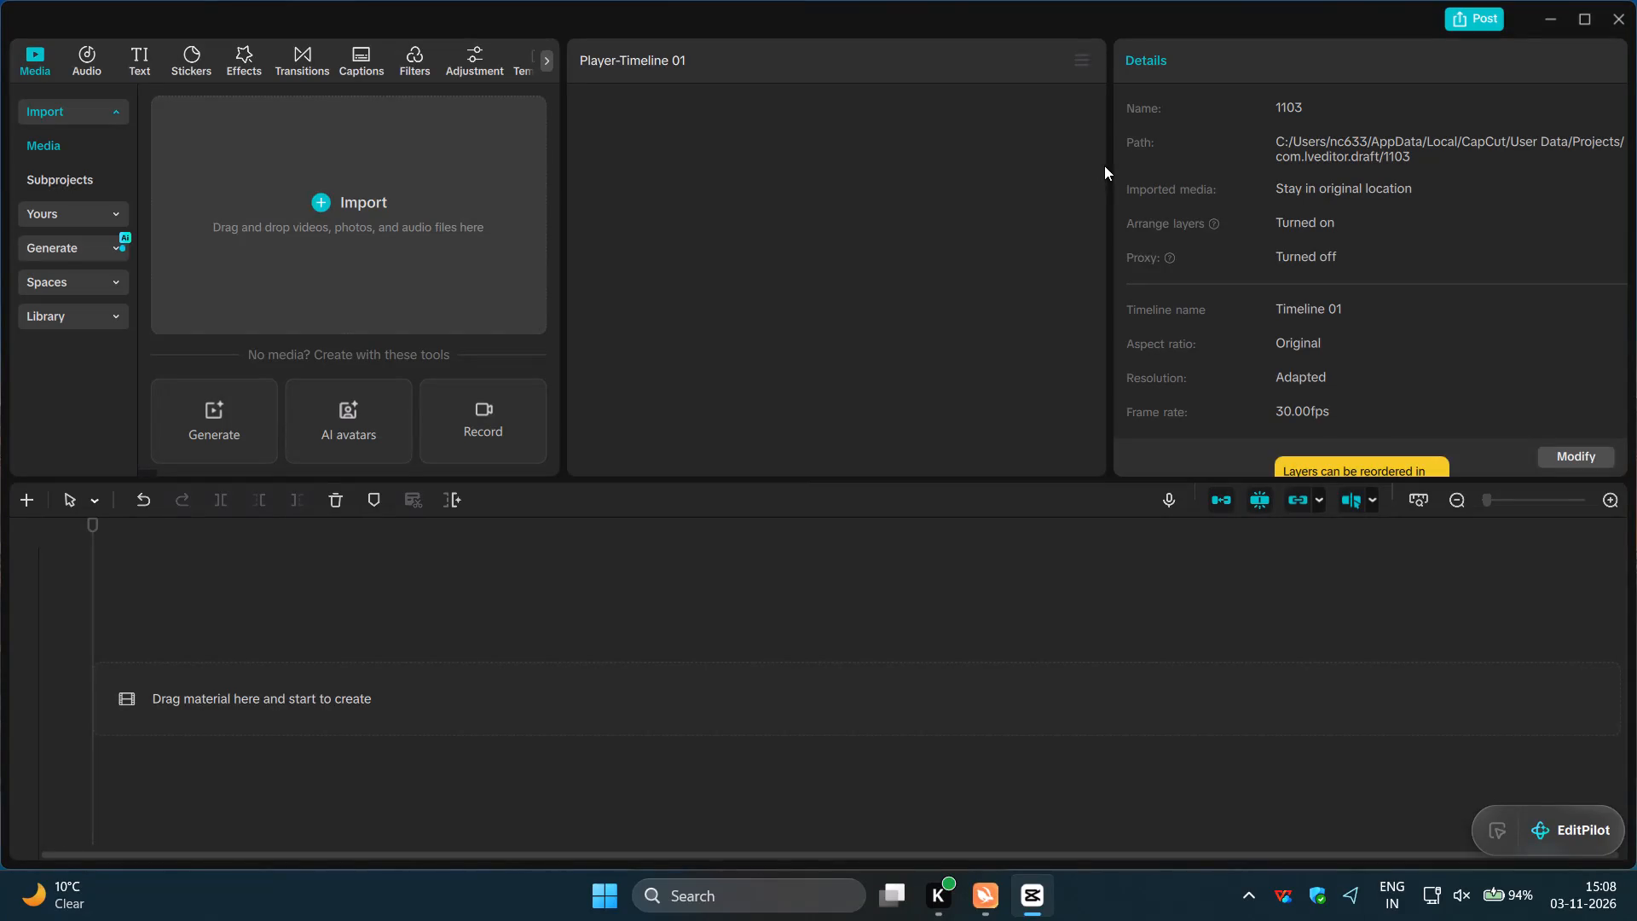
# Import 260910_CoxonCNN_Raw, generated-image and TheAlliance-Logo-Black from the Downloads folder into the project media.
pyautogui.click(368, 195)
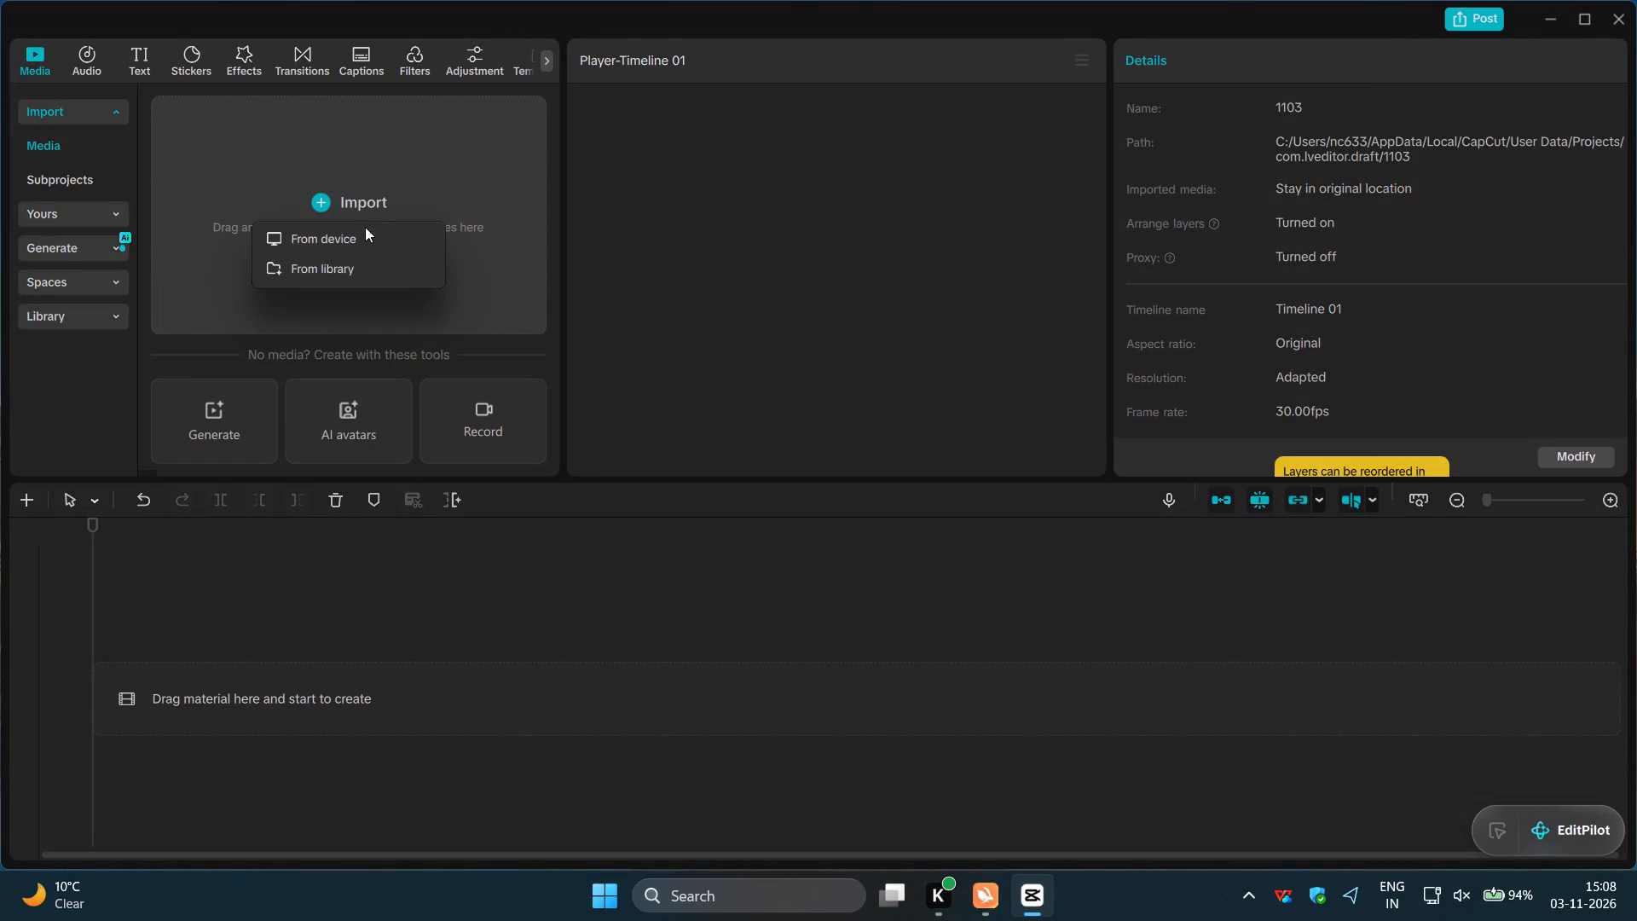
pyautogui.click(365, 246)
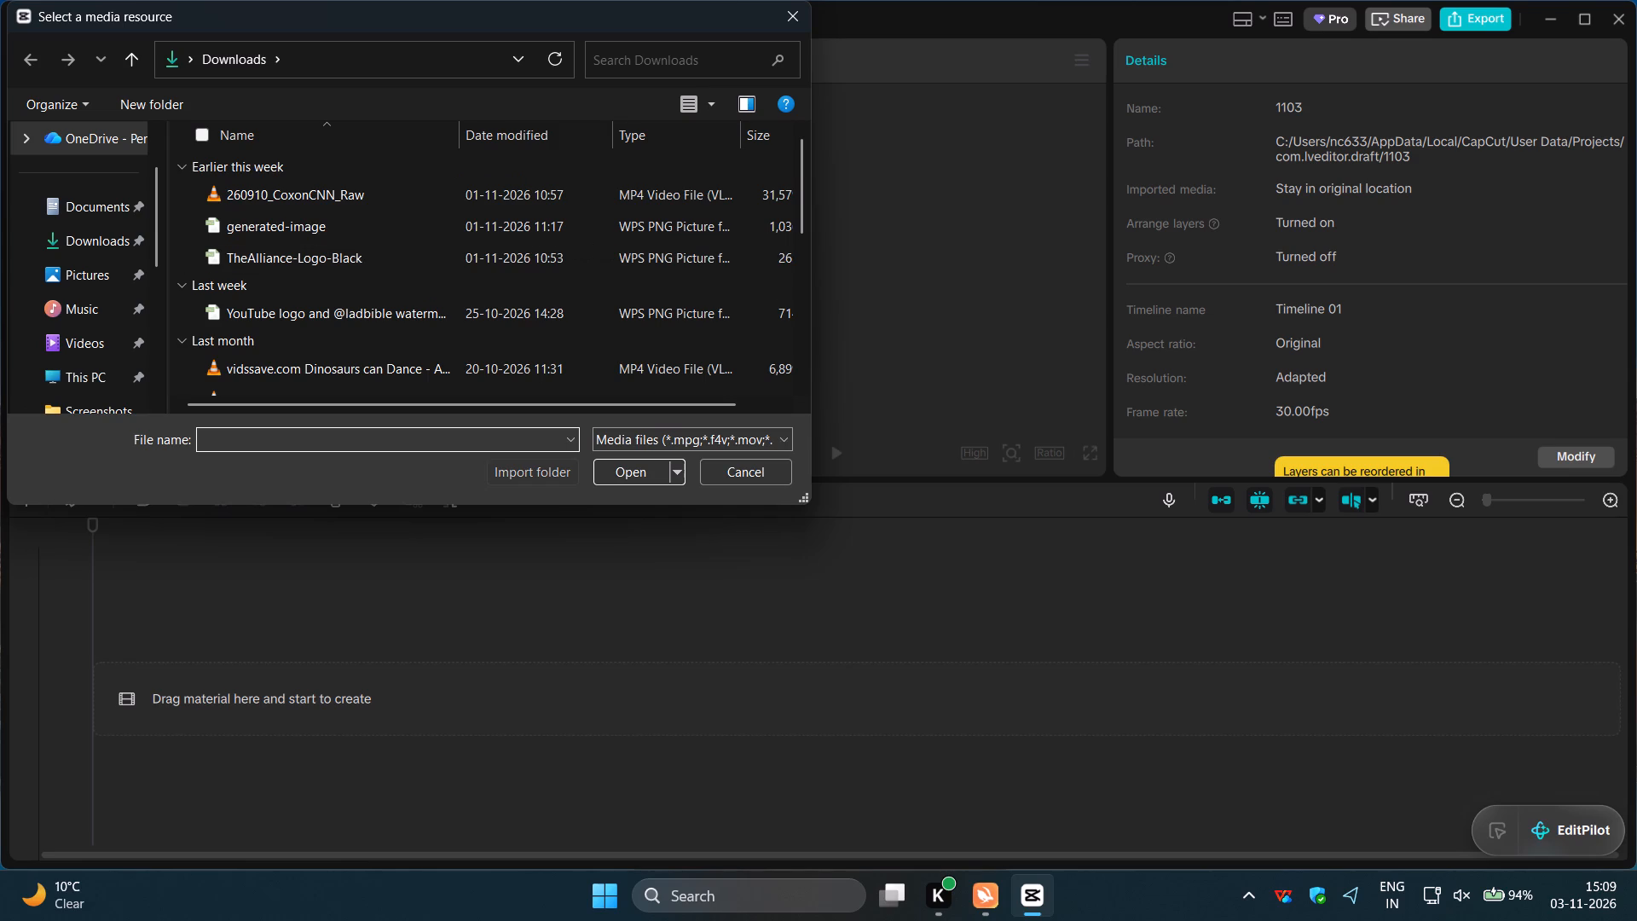
pyautogui.click(503, 204)
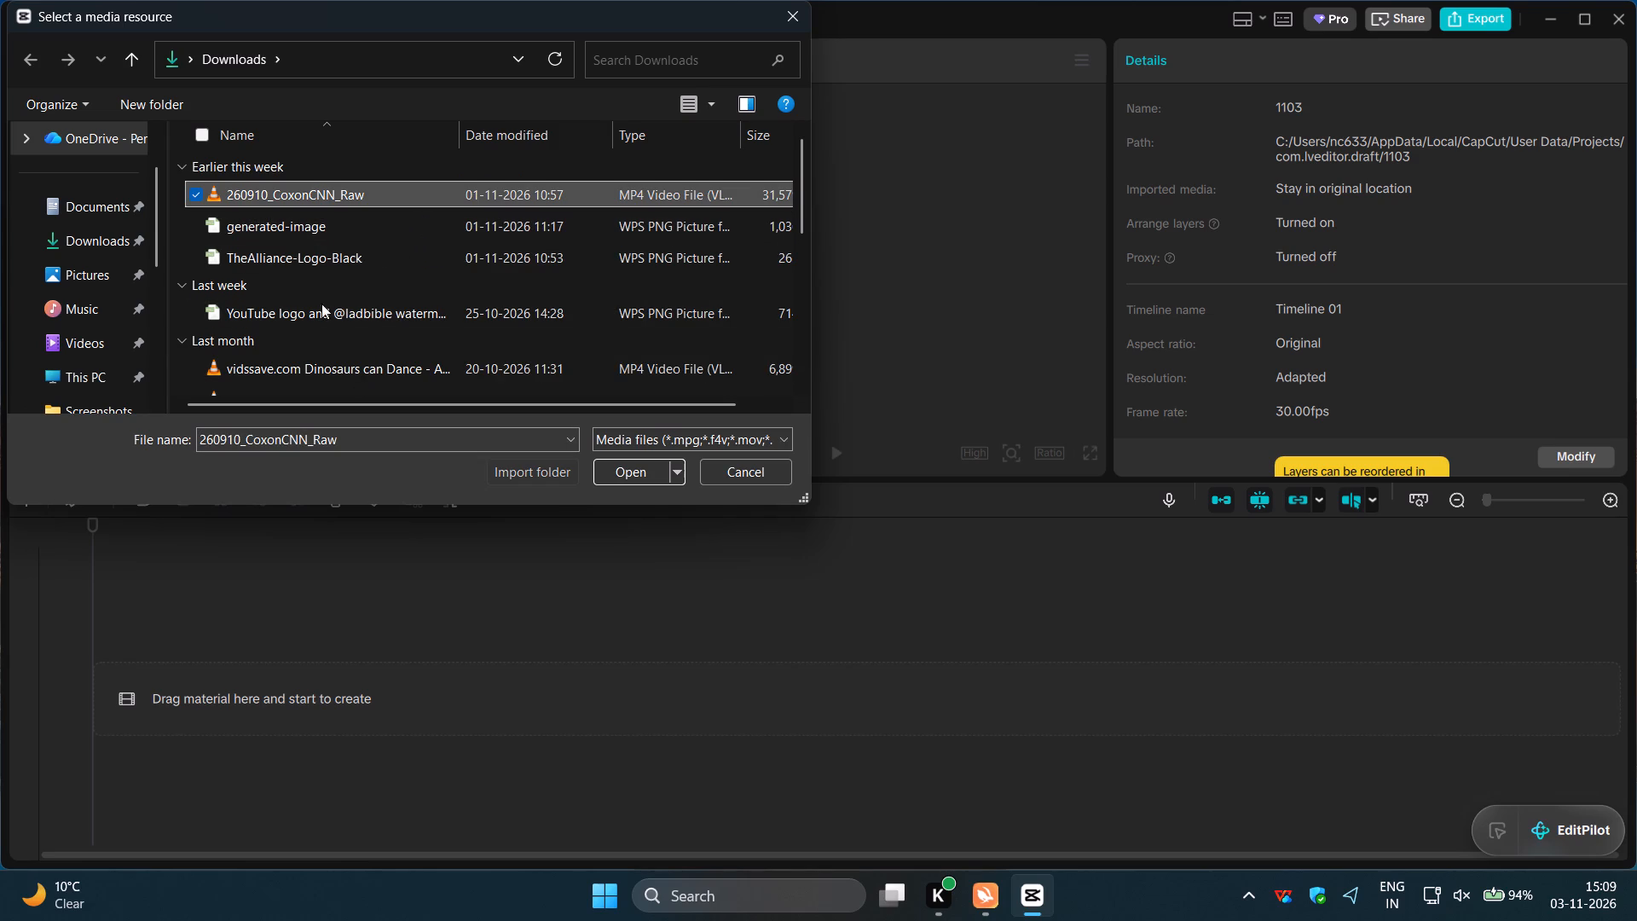
pyautogui.click(198, 223)
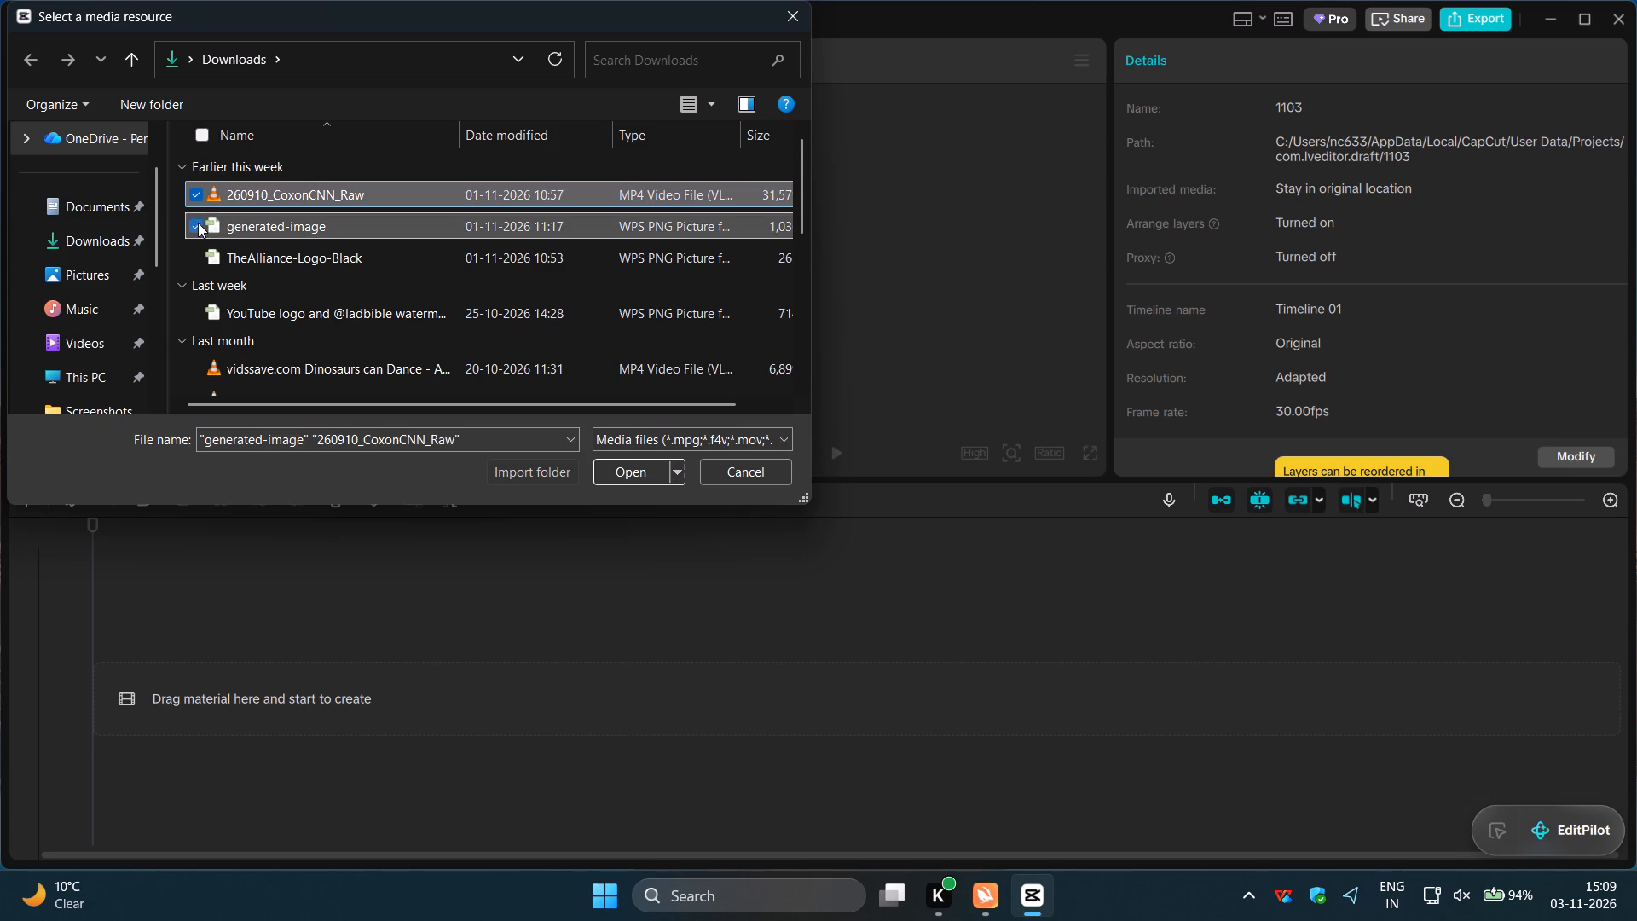
pyautogui.click(197, 258)
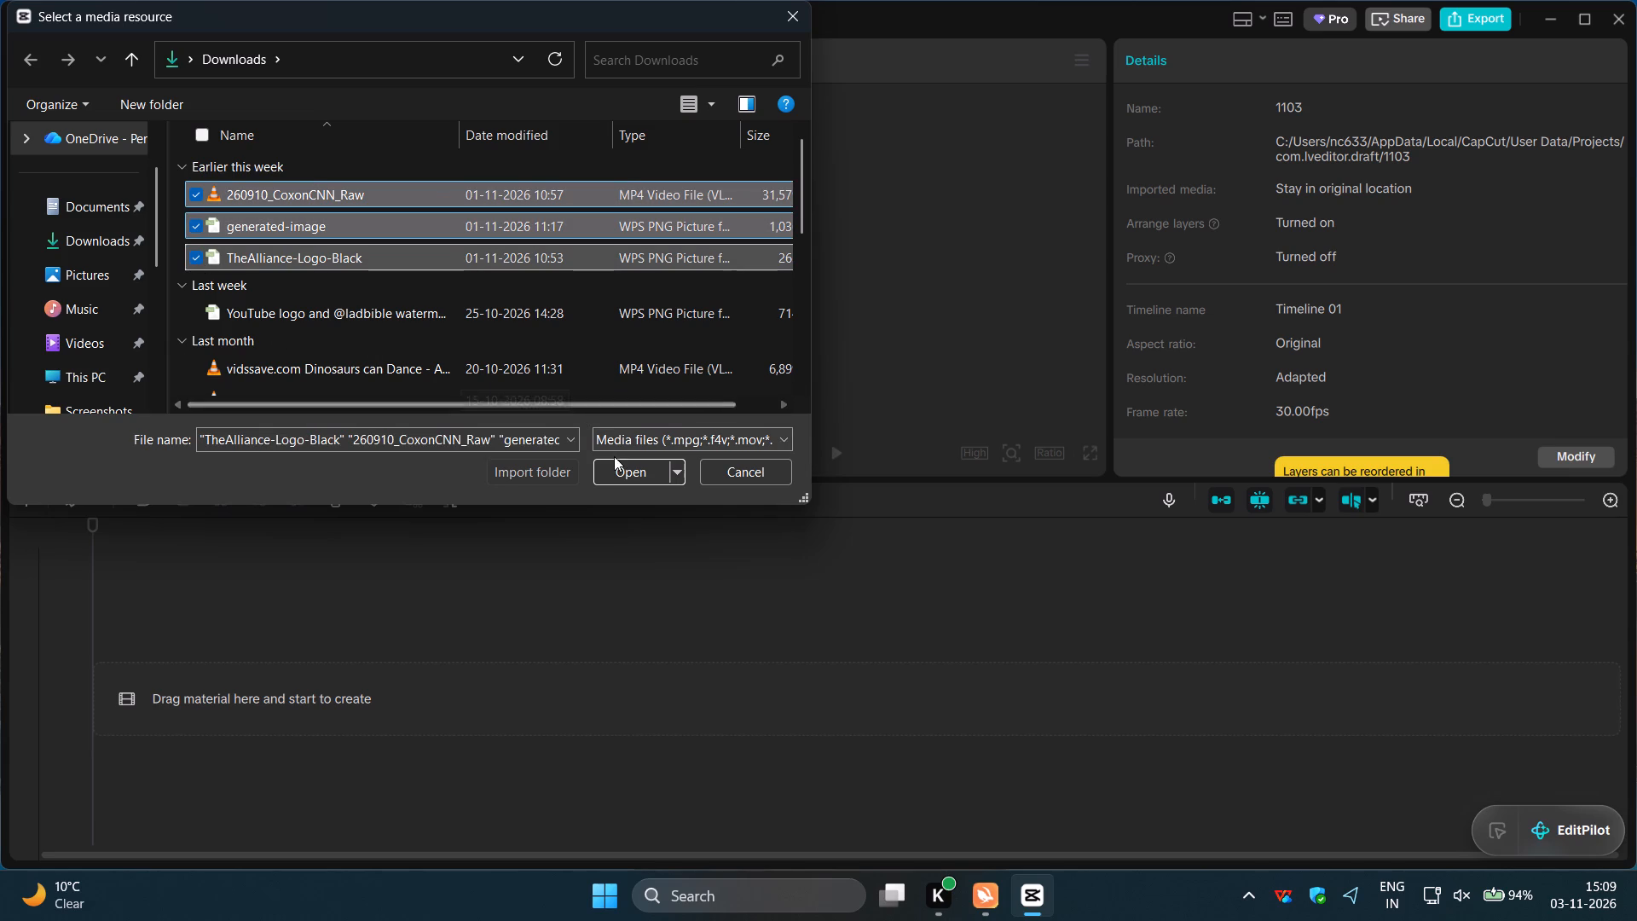
pyautogui.click(616, 466)
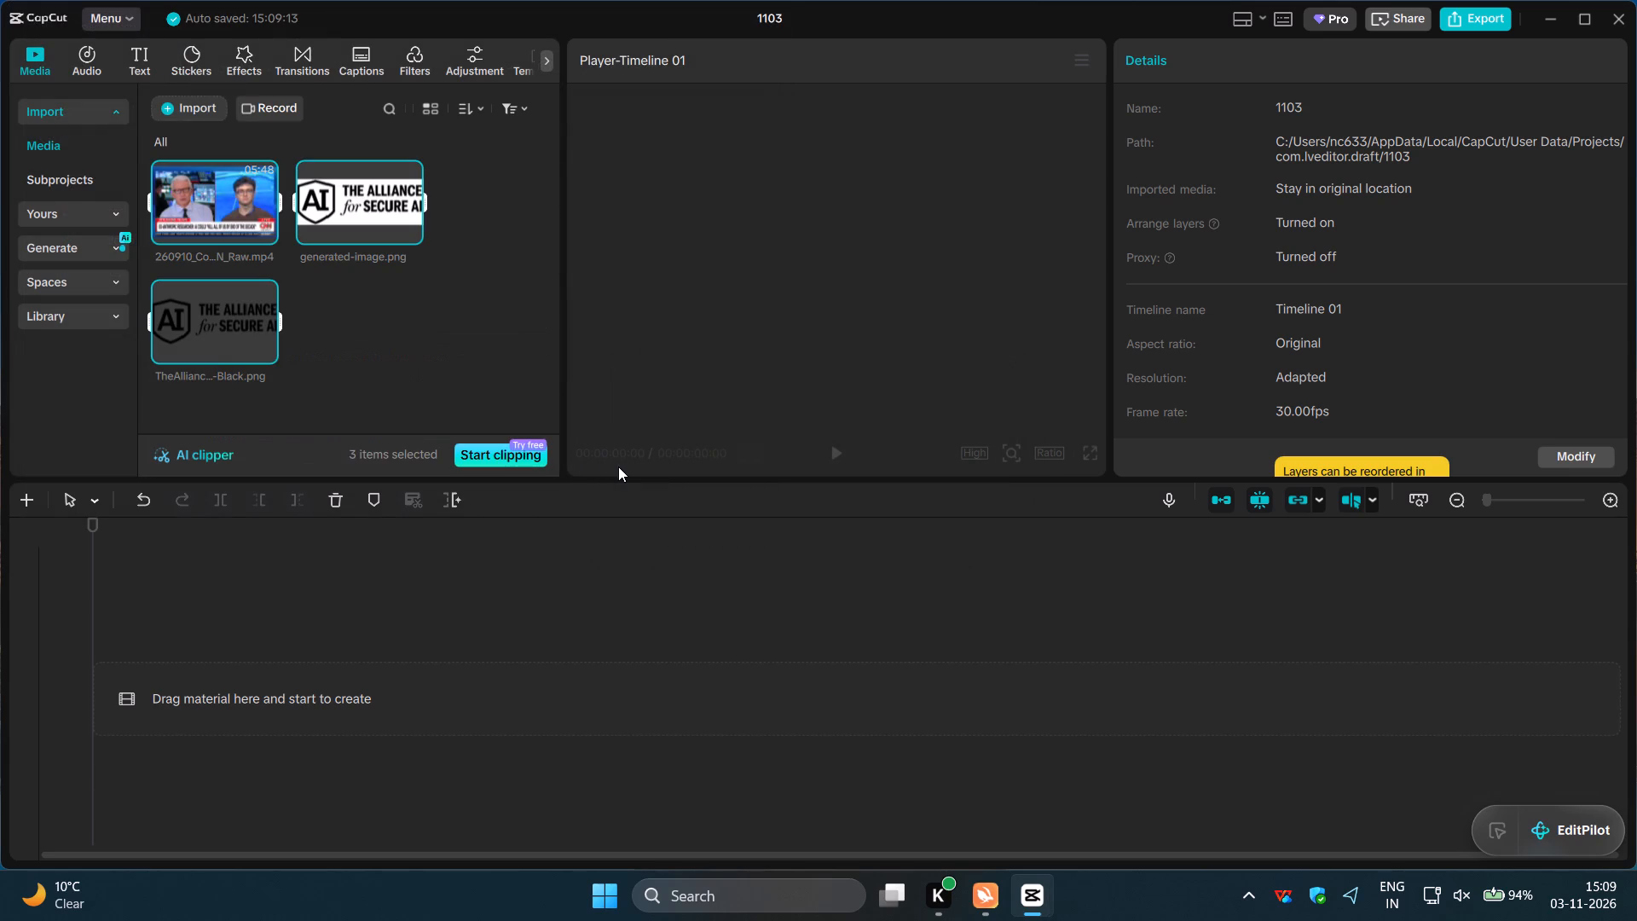
# Add all three imported media files to the timeline.
pyautogui.click(263, 228)
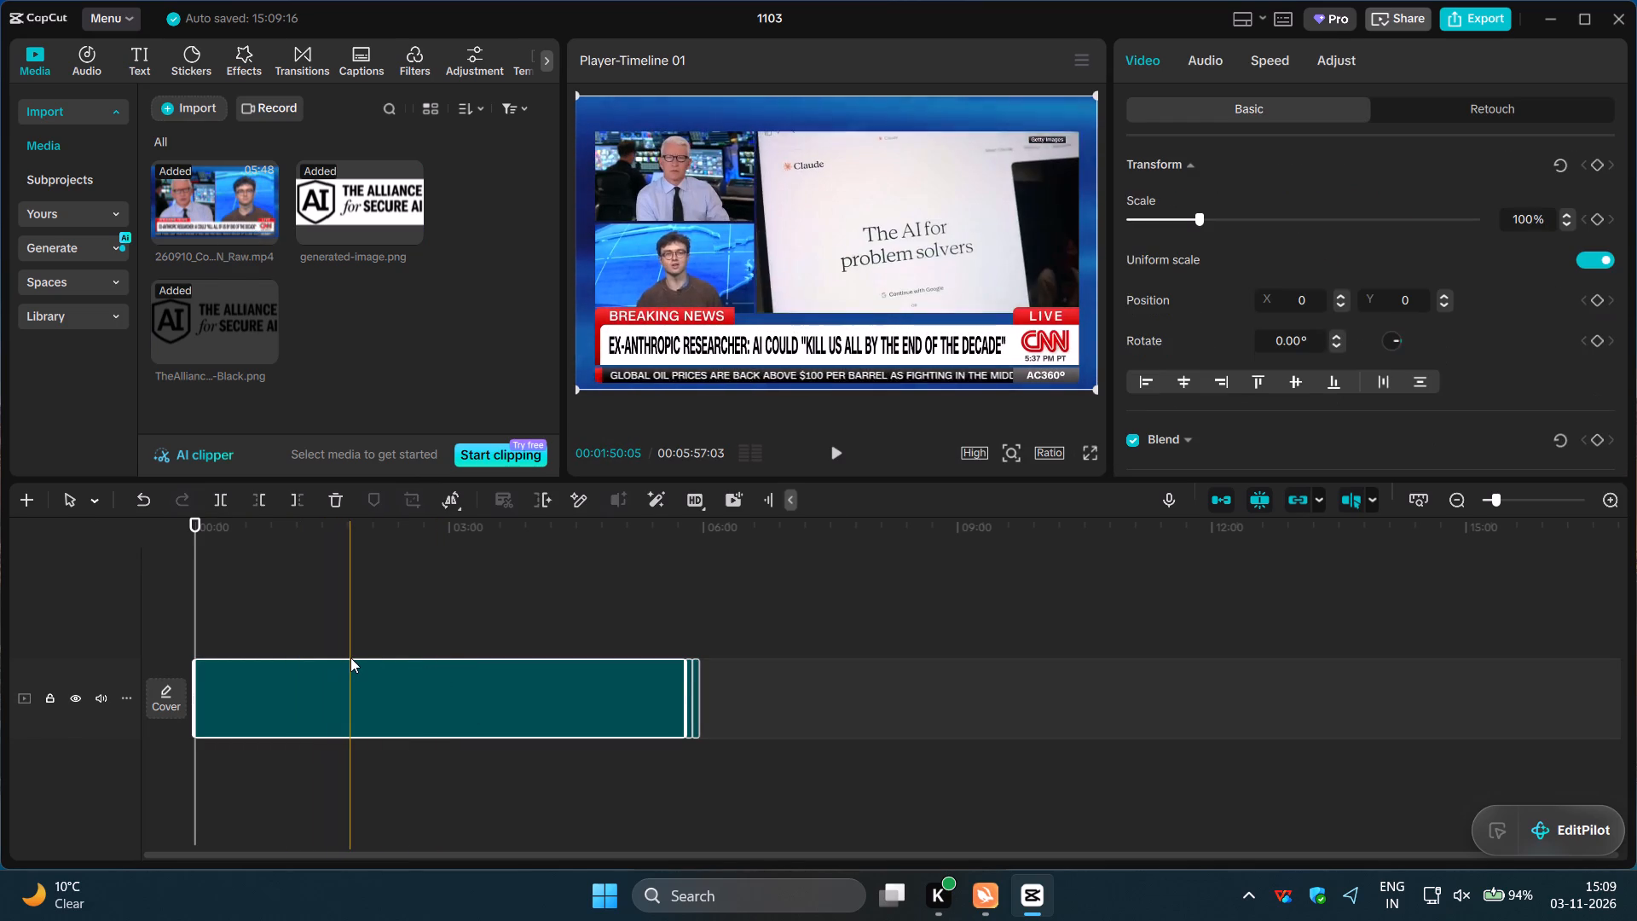
# Split the 260910_CoxonCNN_Raw clip at about 00:01:49:13 and delete the part before the split.
pyautogui.click(350, 587)
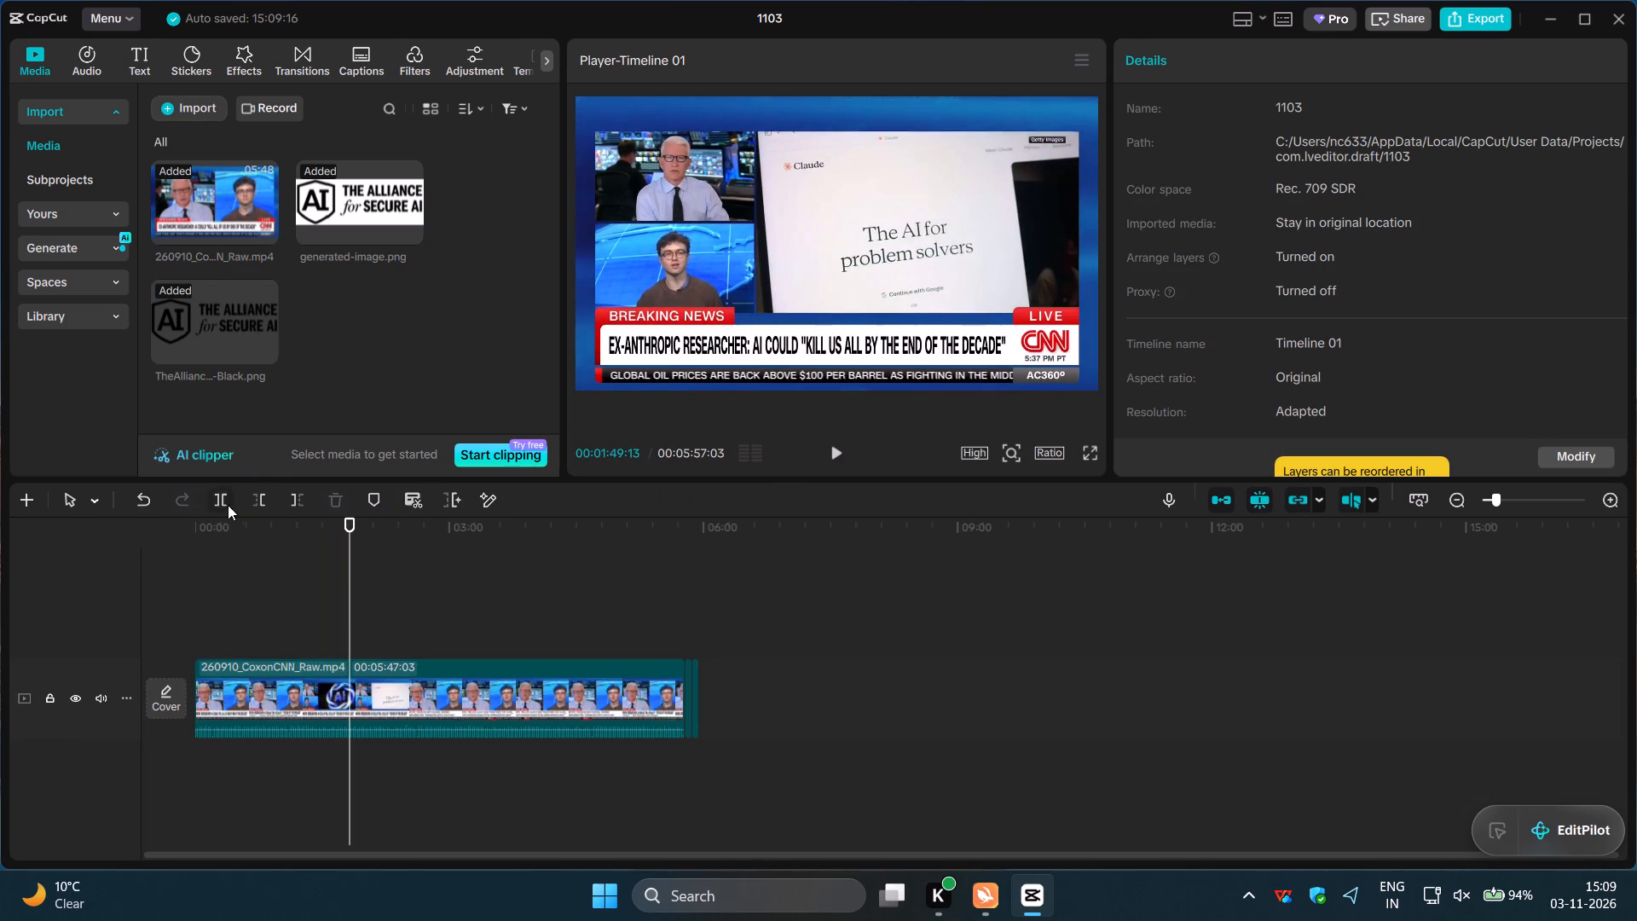
pyautogui.click(225, 499)
pyautogui.click(283, 649)
pyautogui.click(289, 681)
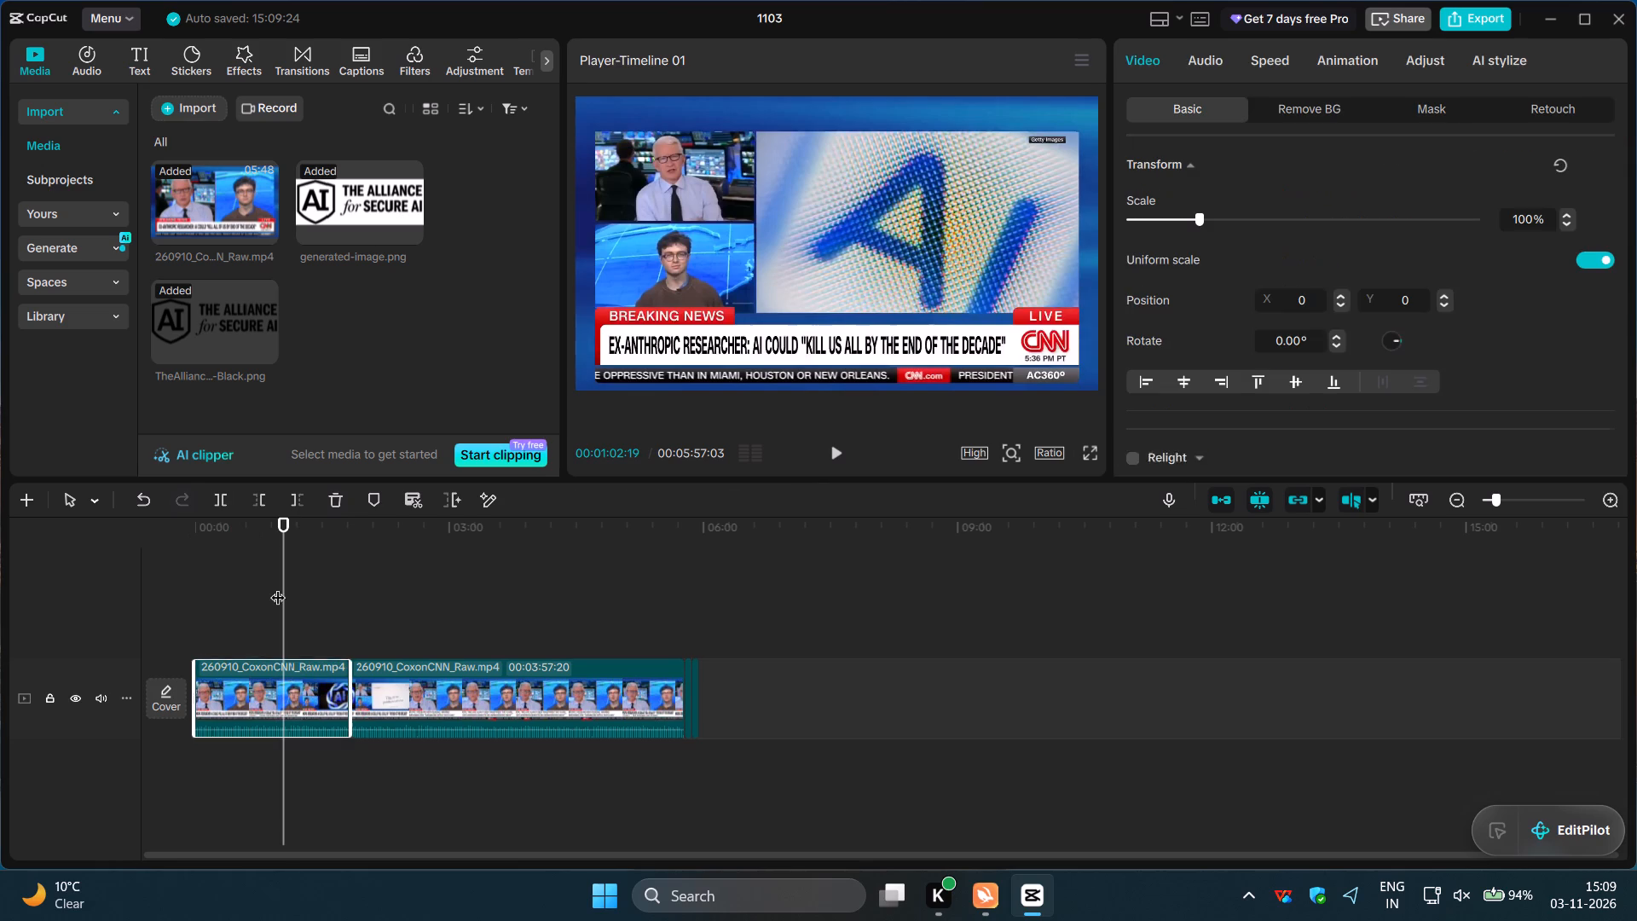
pyautogui.click(340, 498)
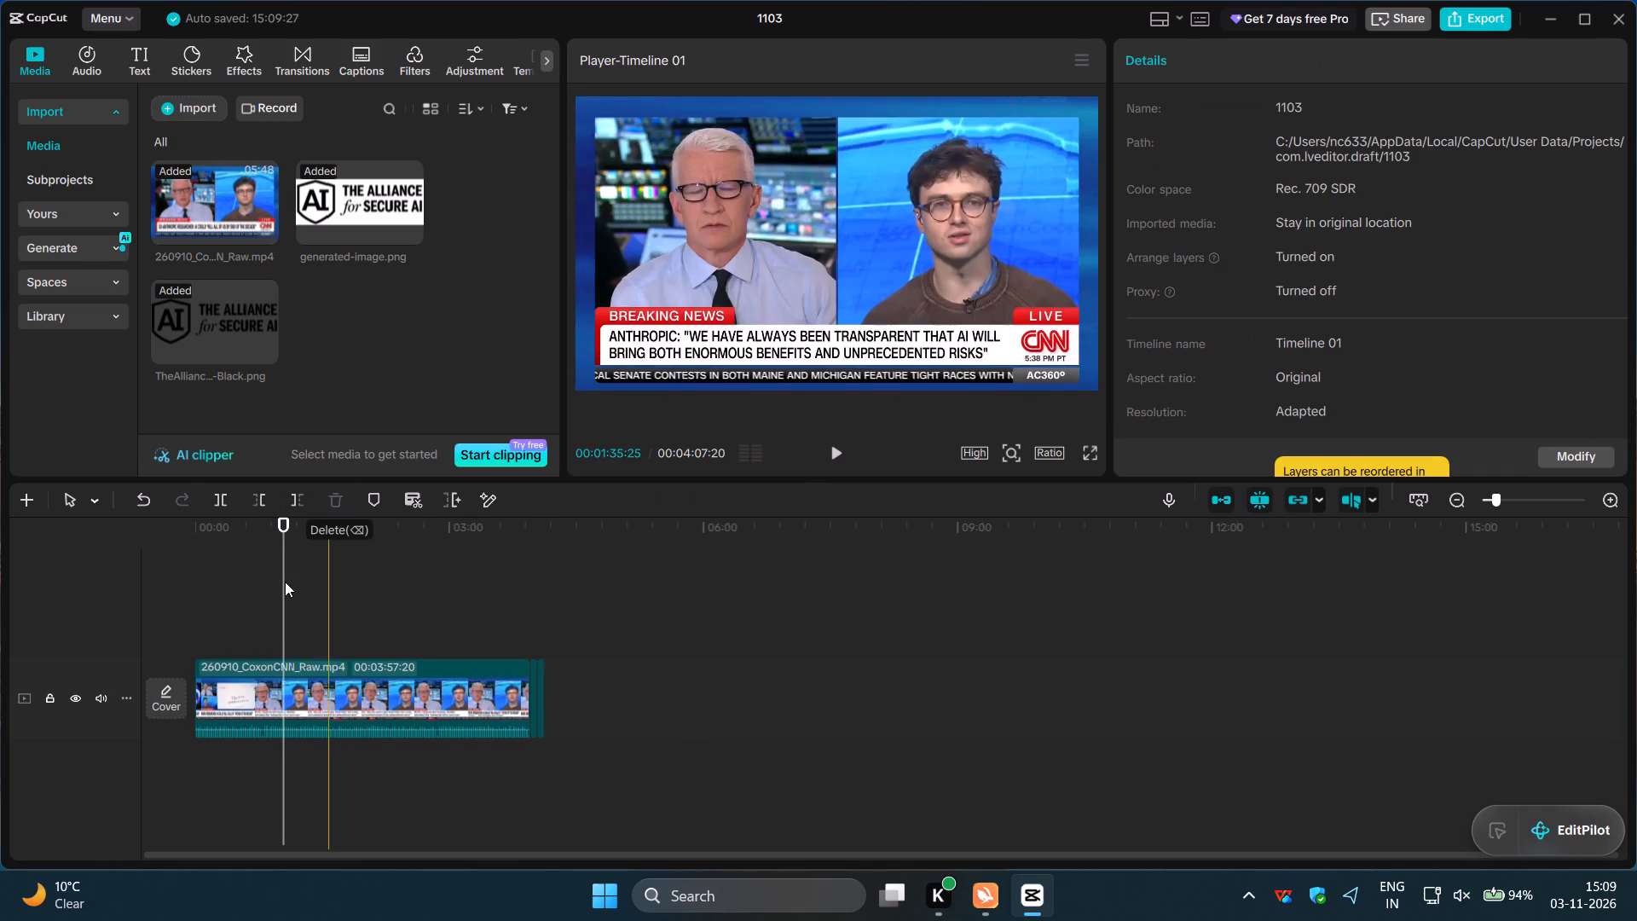
# Split the remaining CNN clip at about 00:00:20:21 and delete the long part after the split.
pyautogui.click(211, 625)
pyautogui.moveTo(211, 624); pyautogui.dragTo(157, 628)
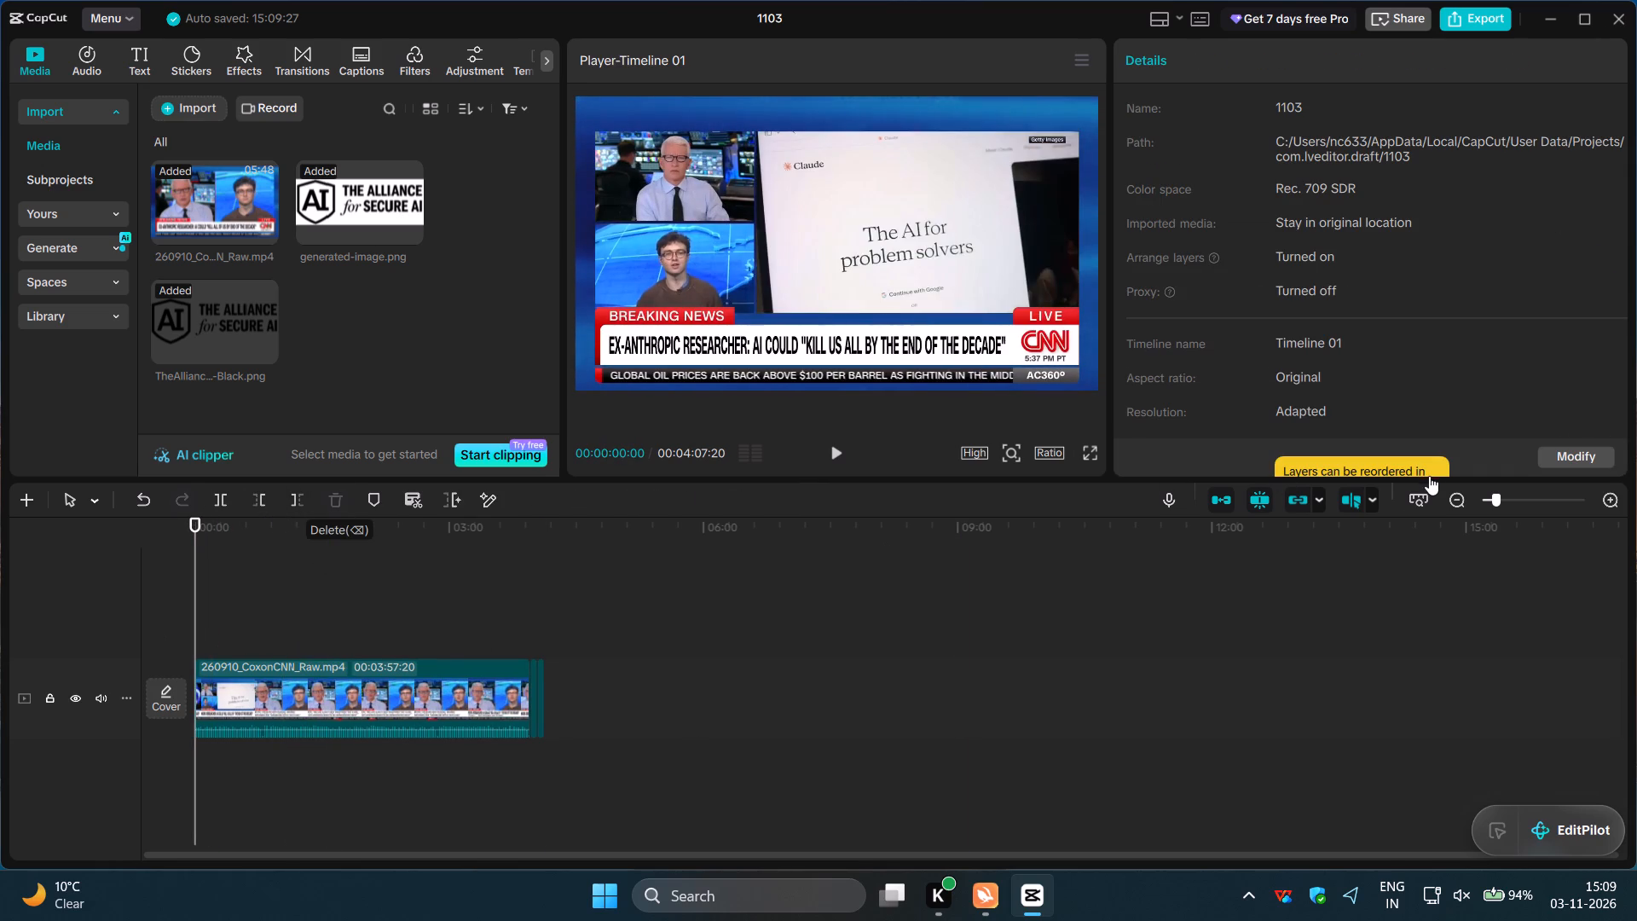
pyautogui.click(1420, 498)
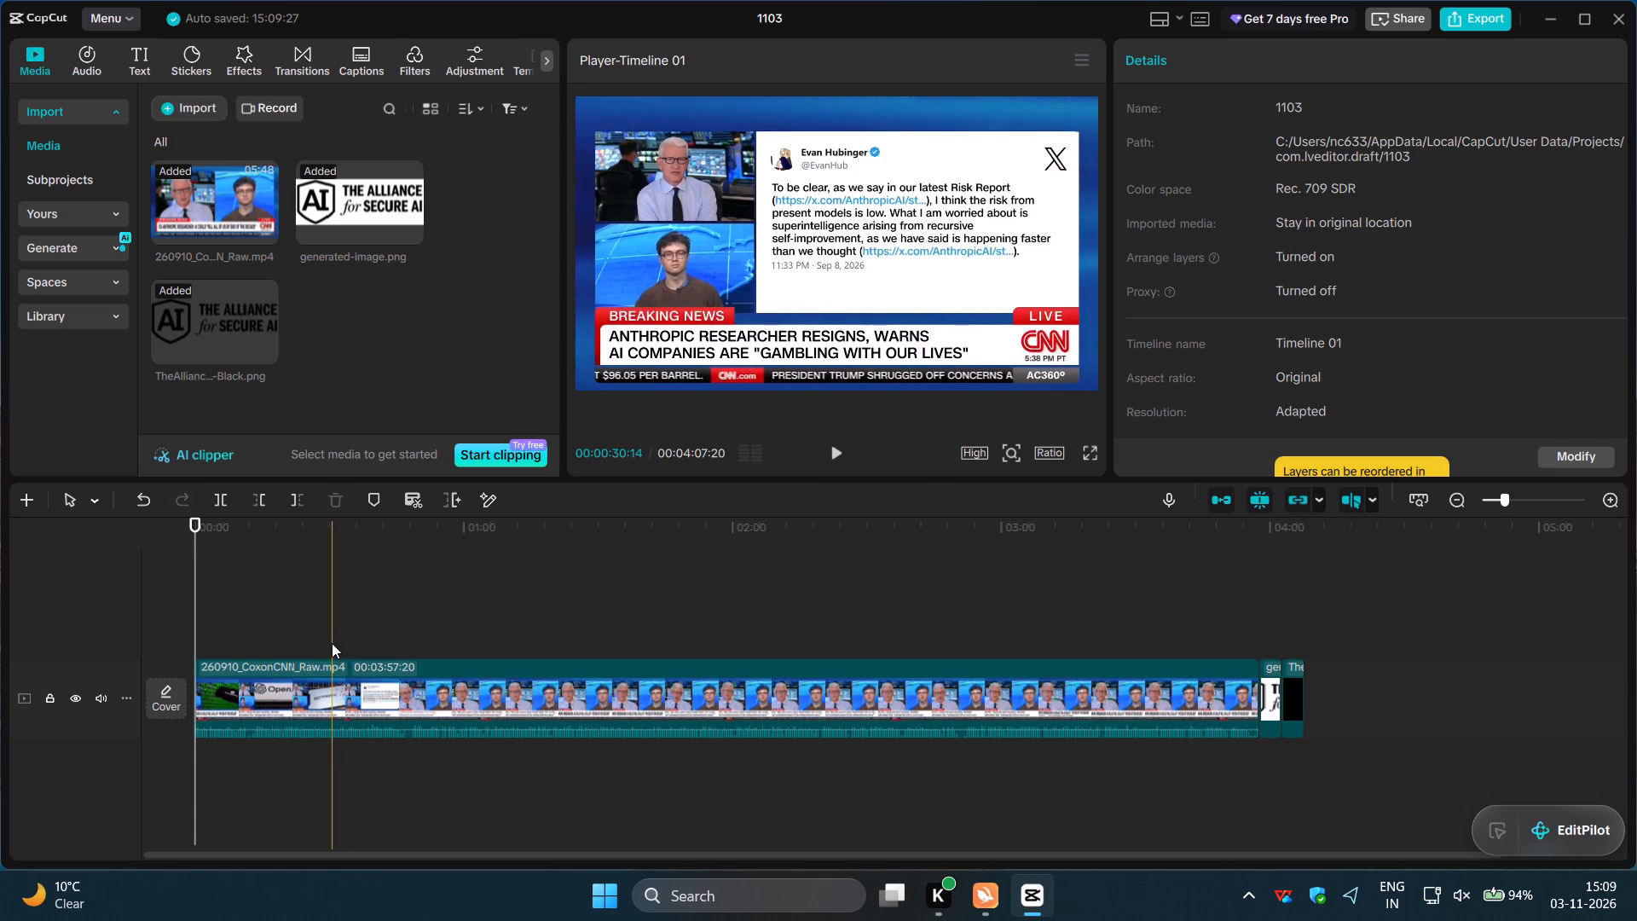
pyautogui.click(288, 646)
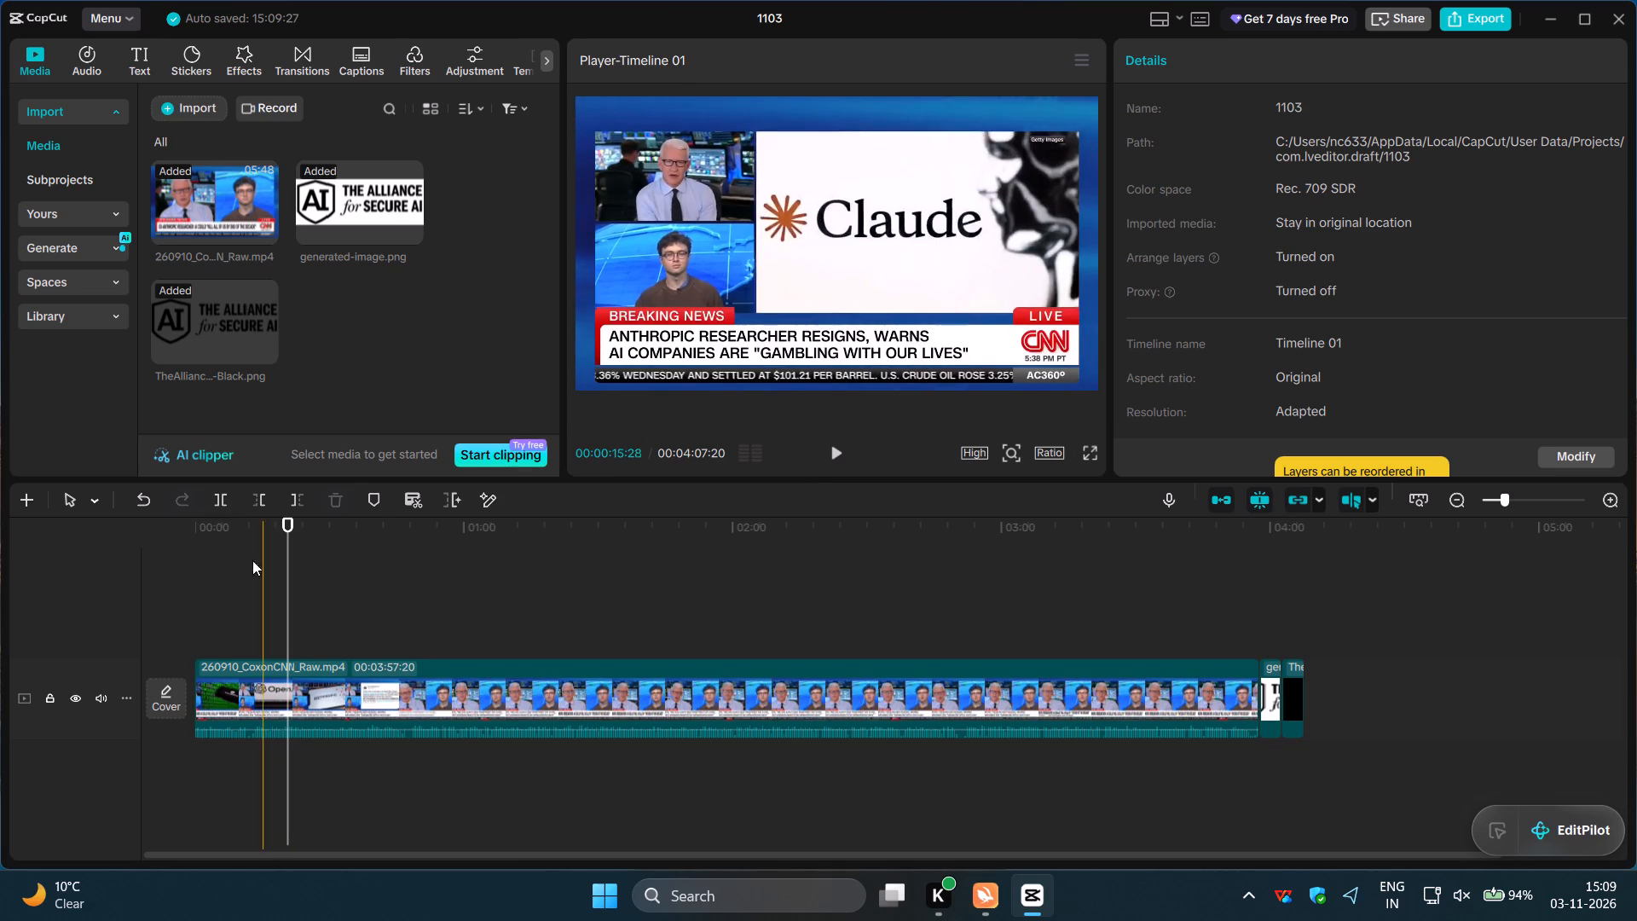
pyautogui.click(212, 498)
pyautogui.click(395, 698)
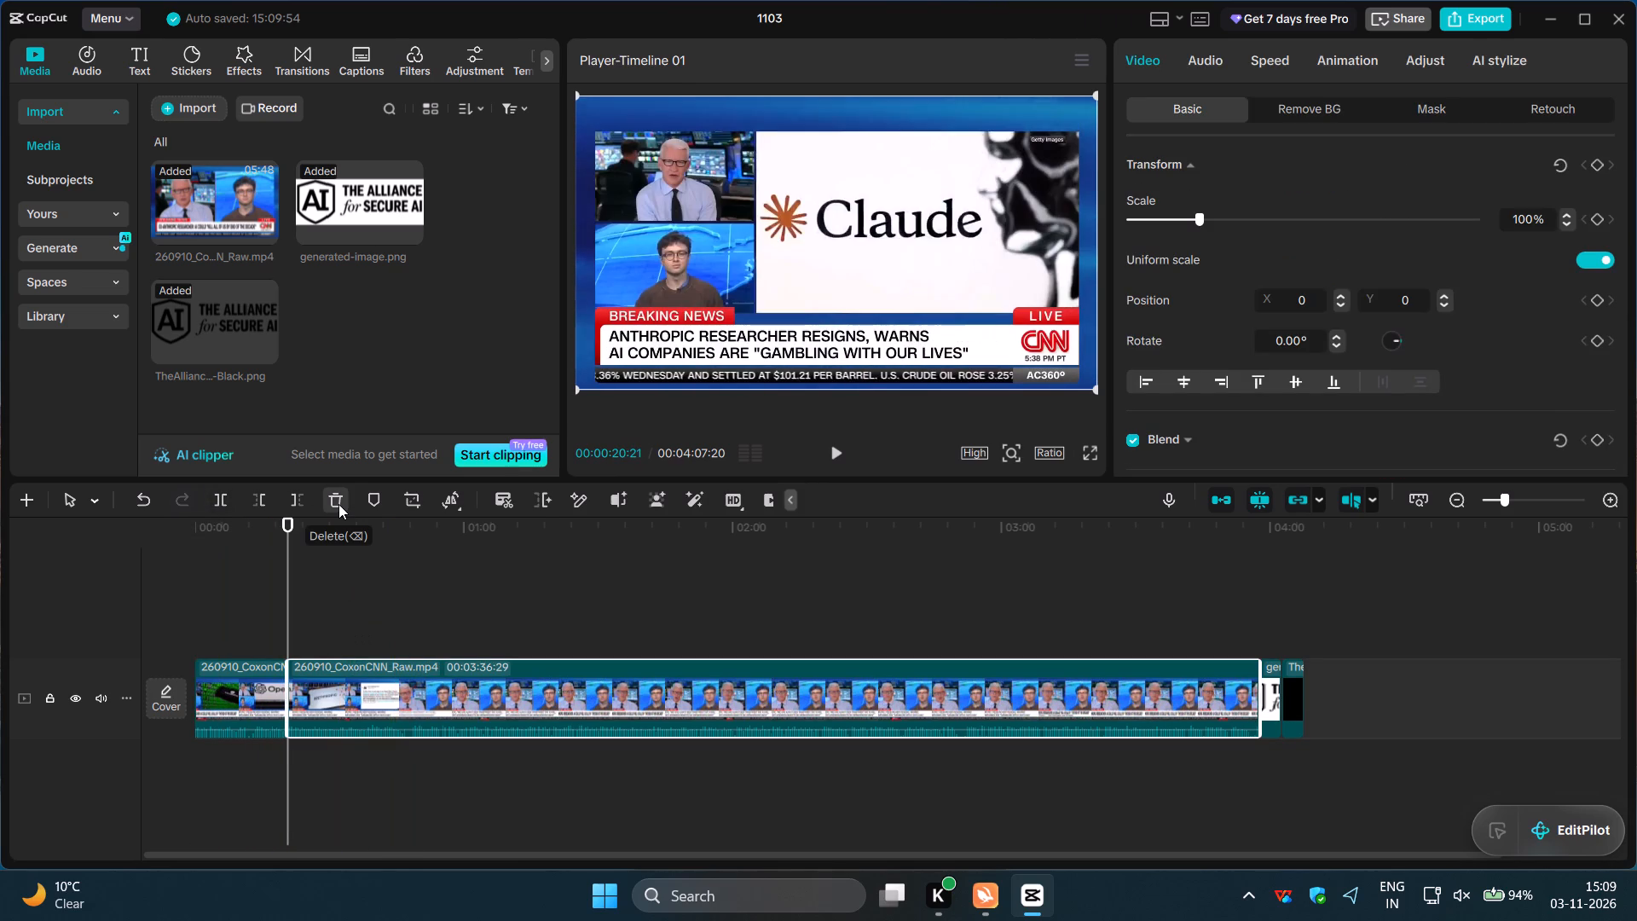
pyautogui.click(338, 504)
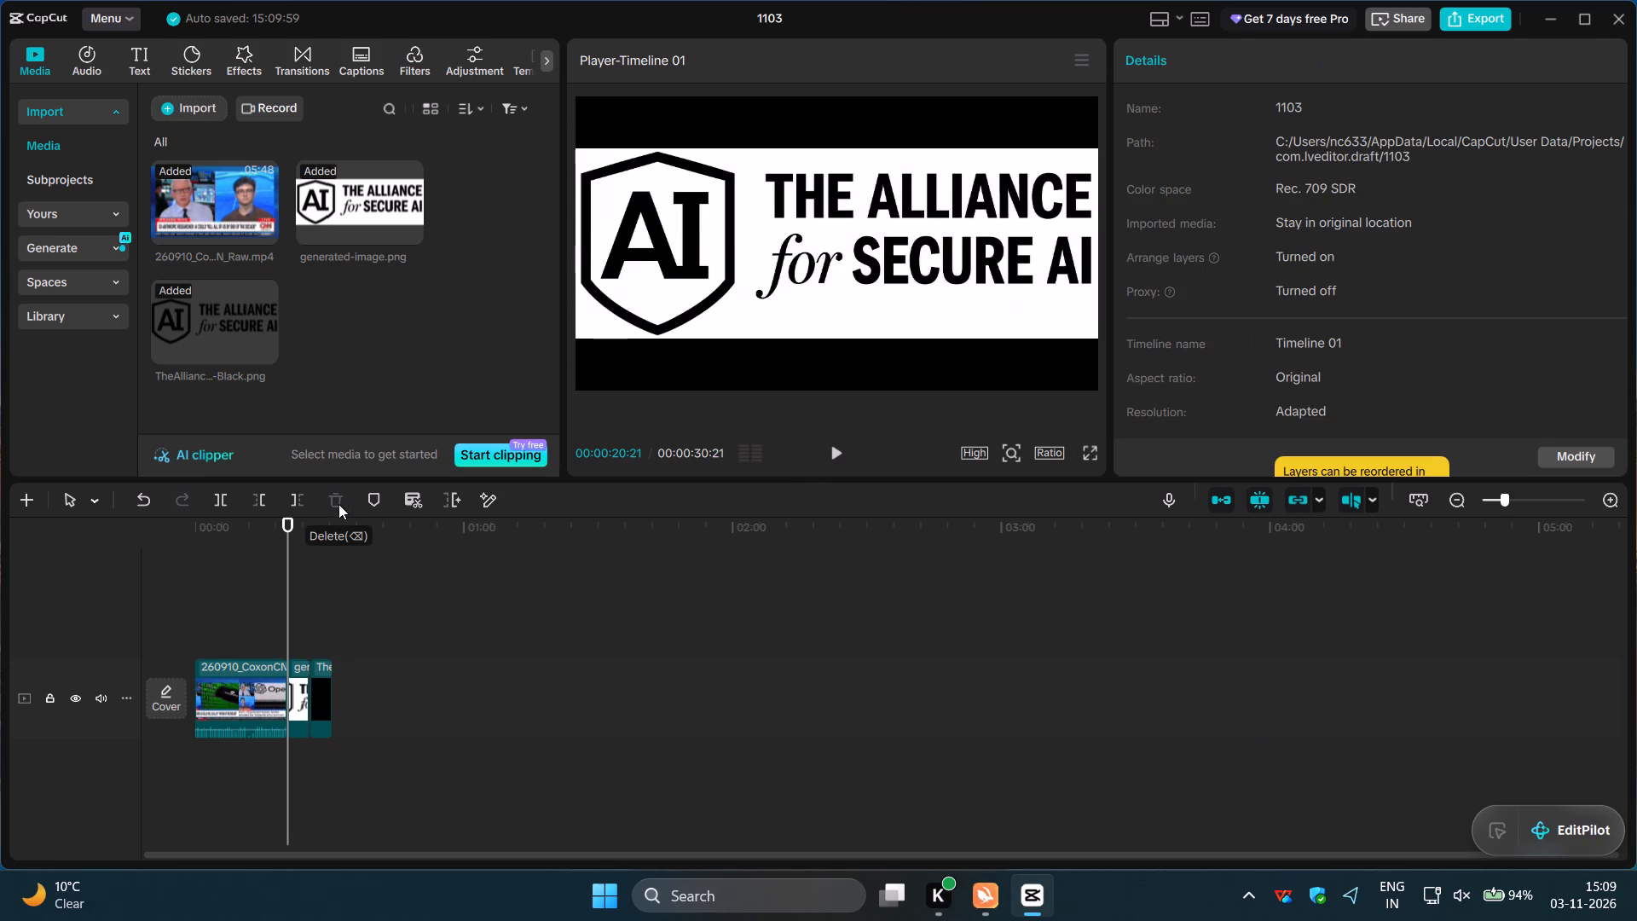
# Delete the TheAlliance-Logo-Black and generated-image clips that follow the CNN video on the timeline.
pyautogui.click(316, 688)
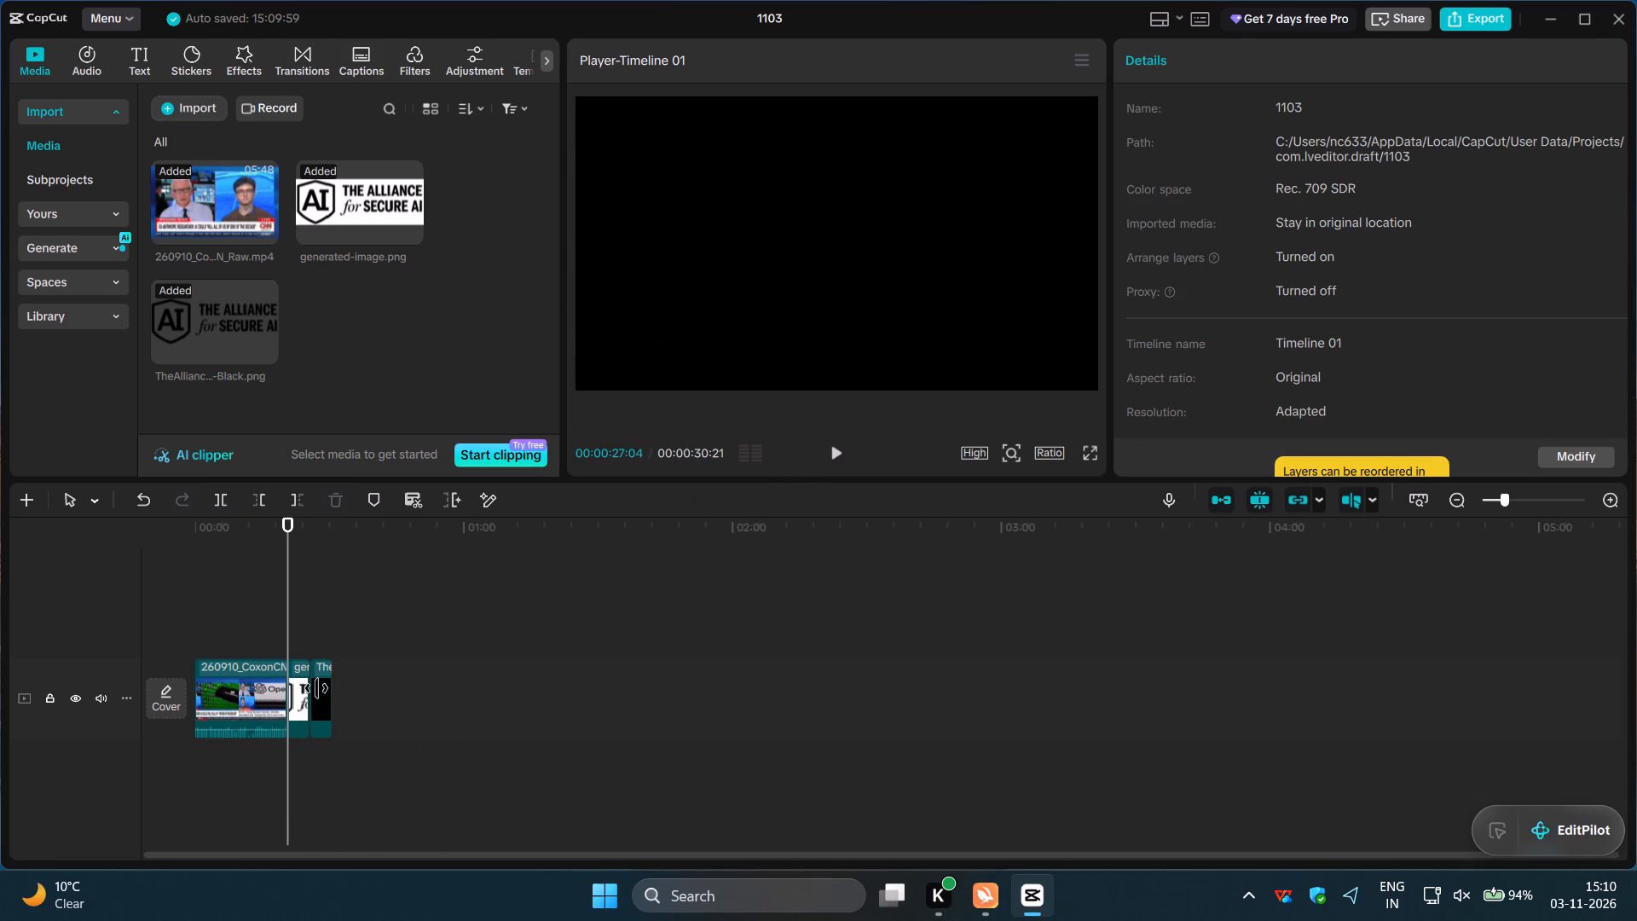
pyautogui.moveTo(316, 687); pyautogui.dragTo(278, 620)
pyautogui.click(338, 490)
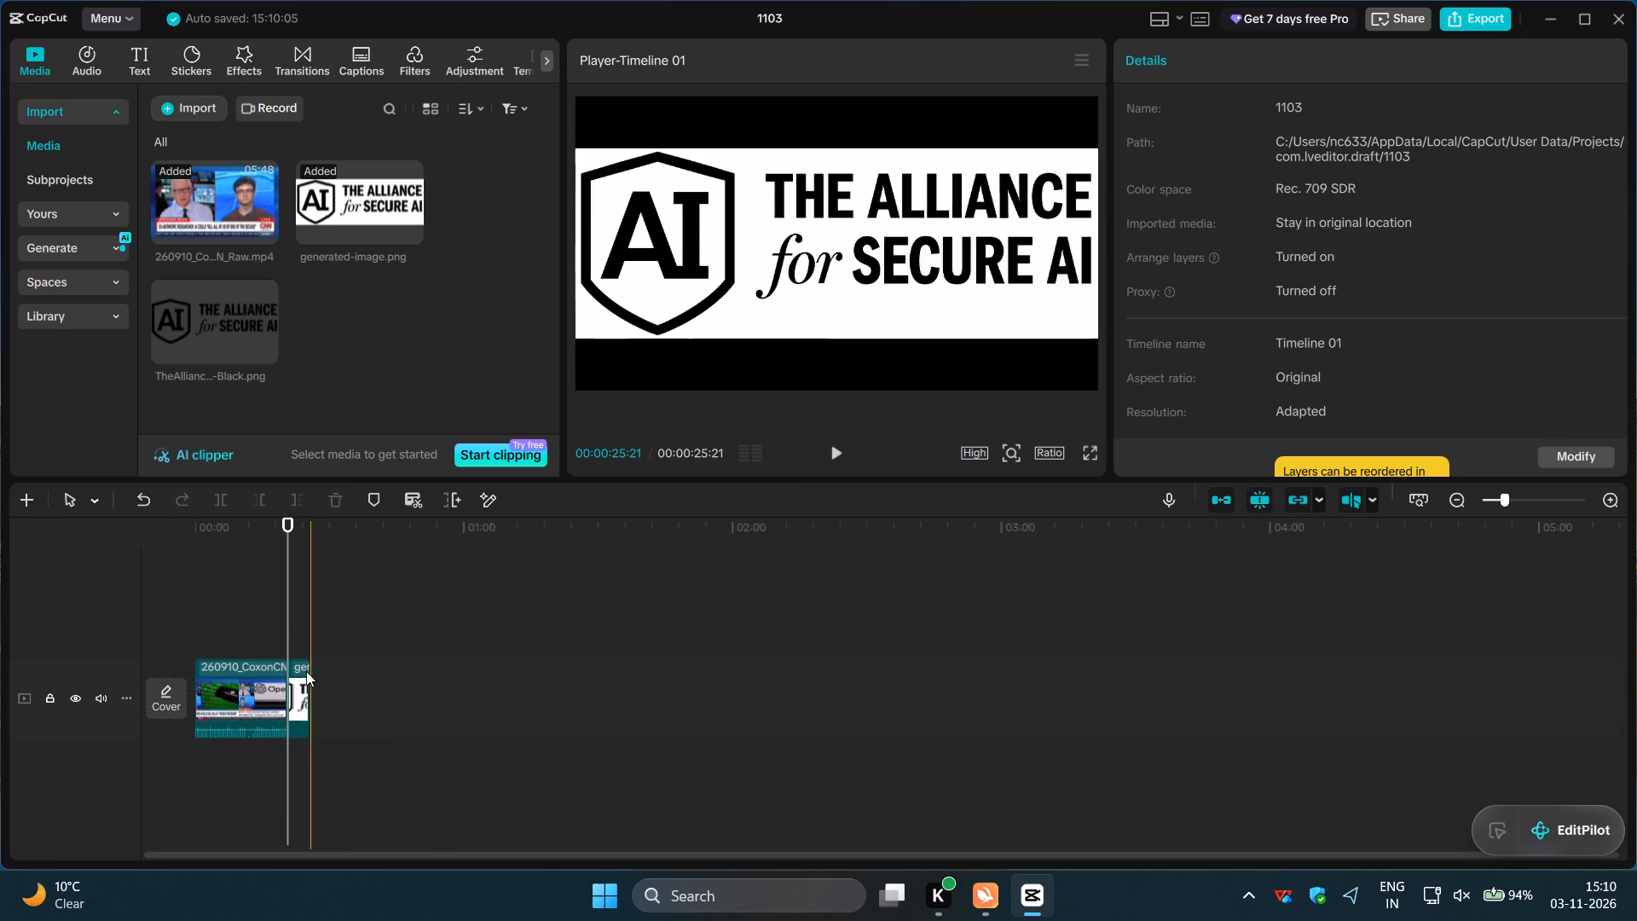
pyautogui.click(298, 680)
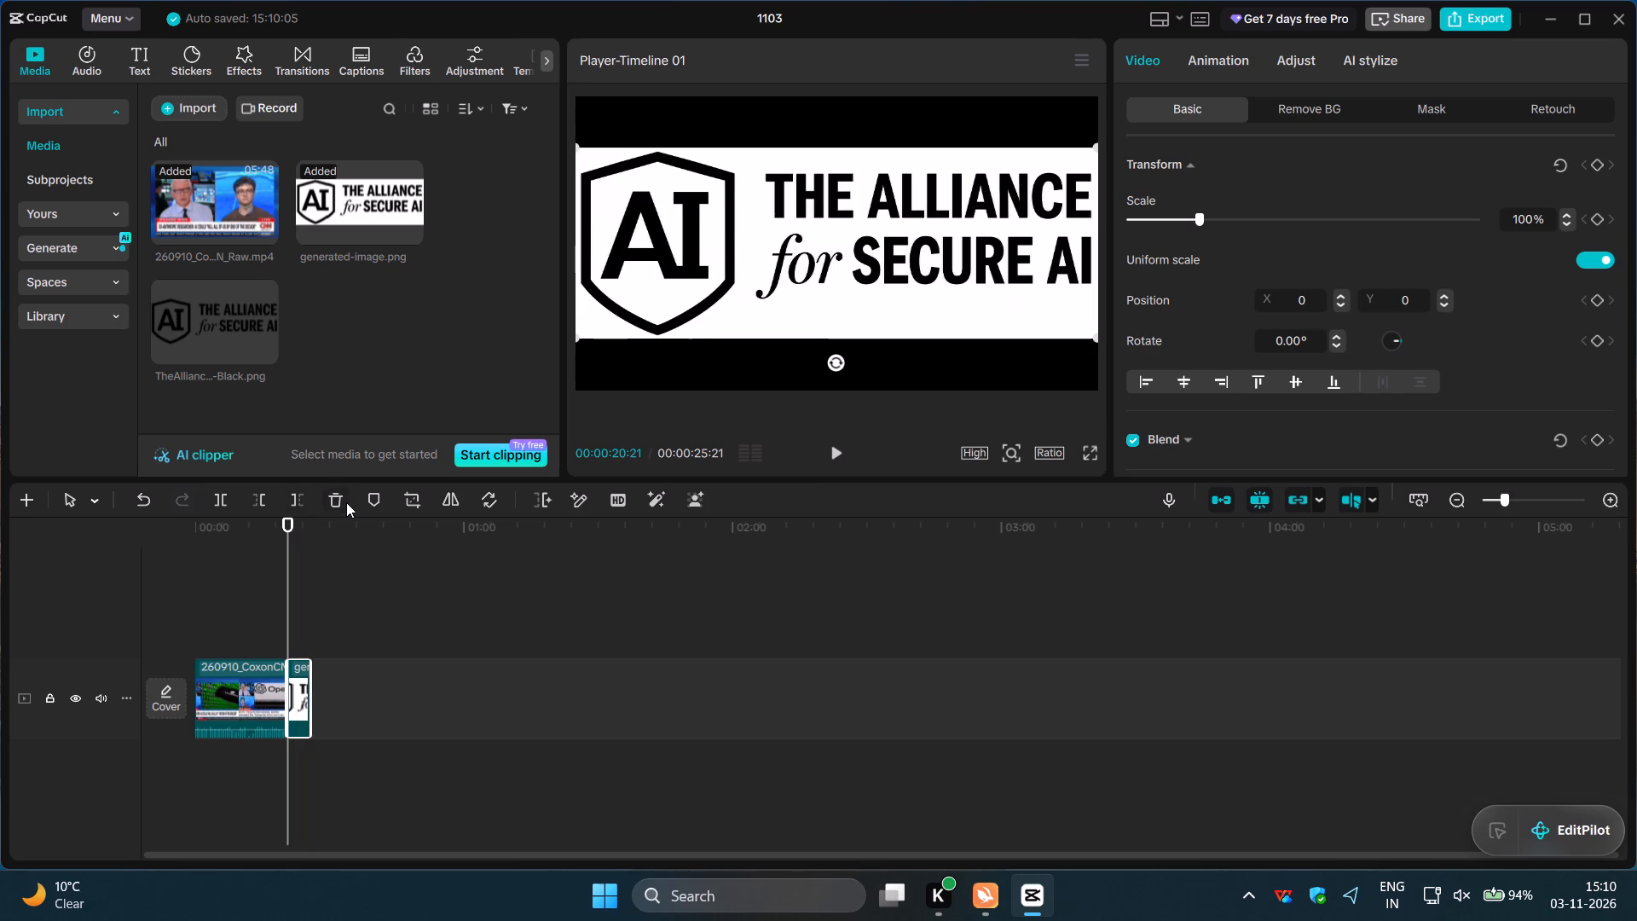
pyautogui.click(344, 507)
# Place generated-image.png on a track above the CNN video from the timeline start and extend it to 00:00:20:21.
pyautogui.click(223, 586)
pyautogui.moveTo(223, 586); pyautogui.dragTo(193, 586)
pyautogui.click(1421, 491)
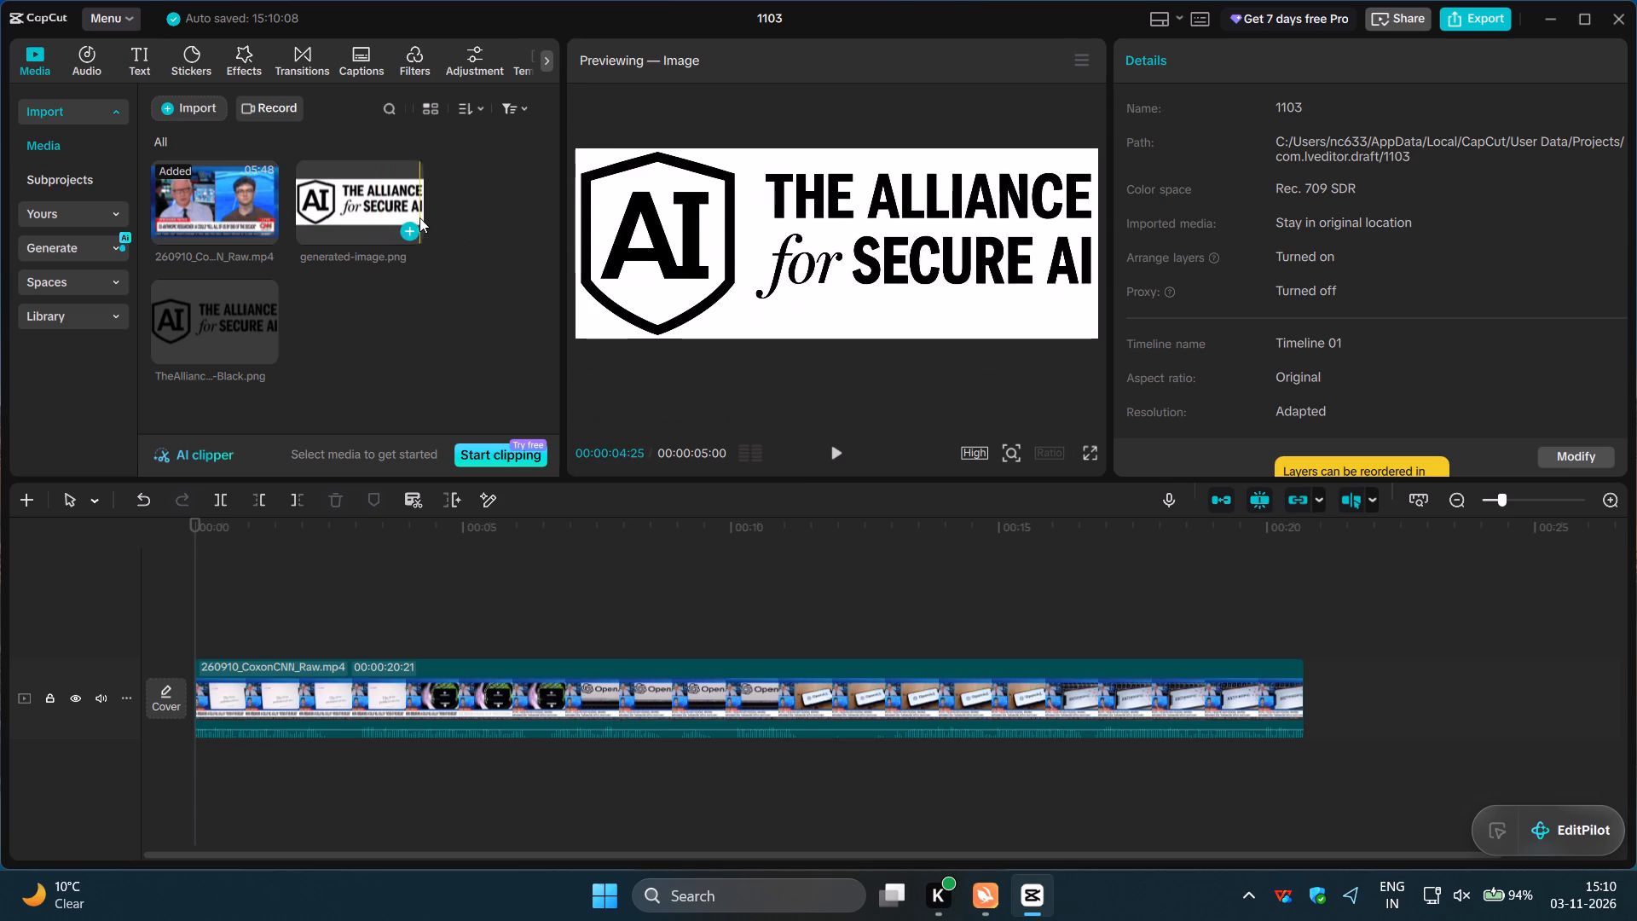
pyautogui.click(406, 237)
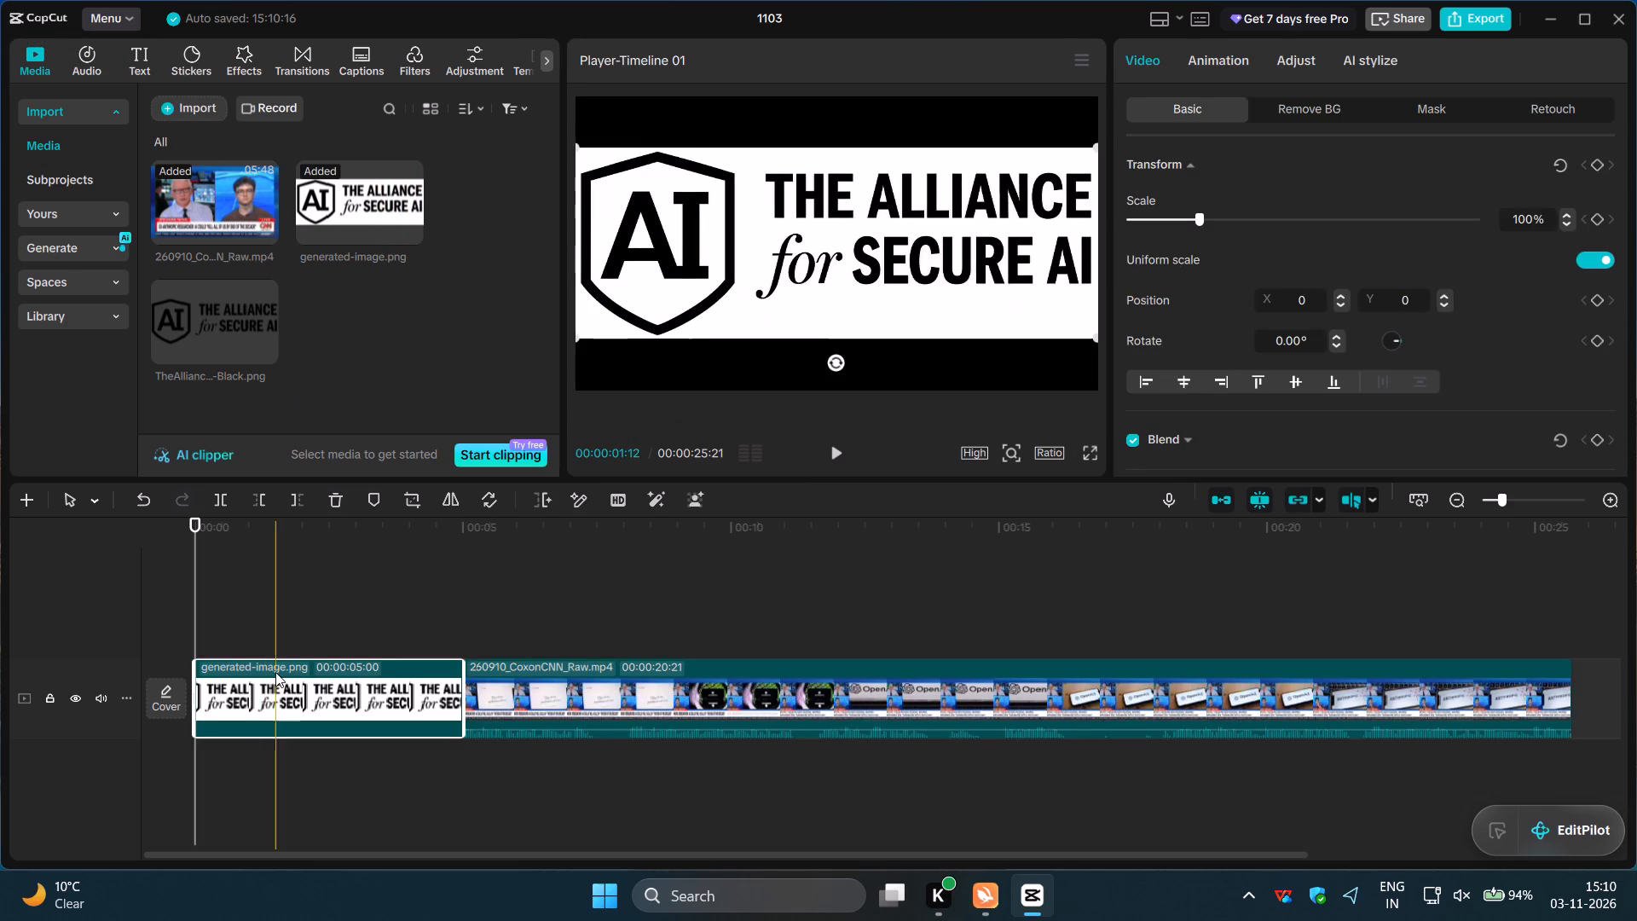
pyautogui.moveTo(276, 674); pyautogui.dragTo(281, 574)
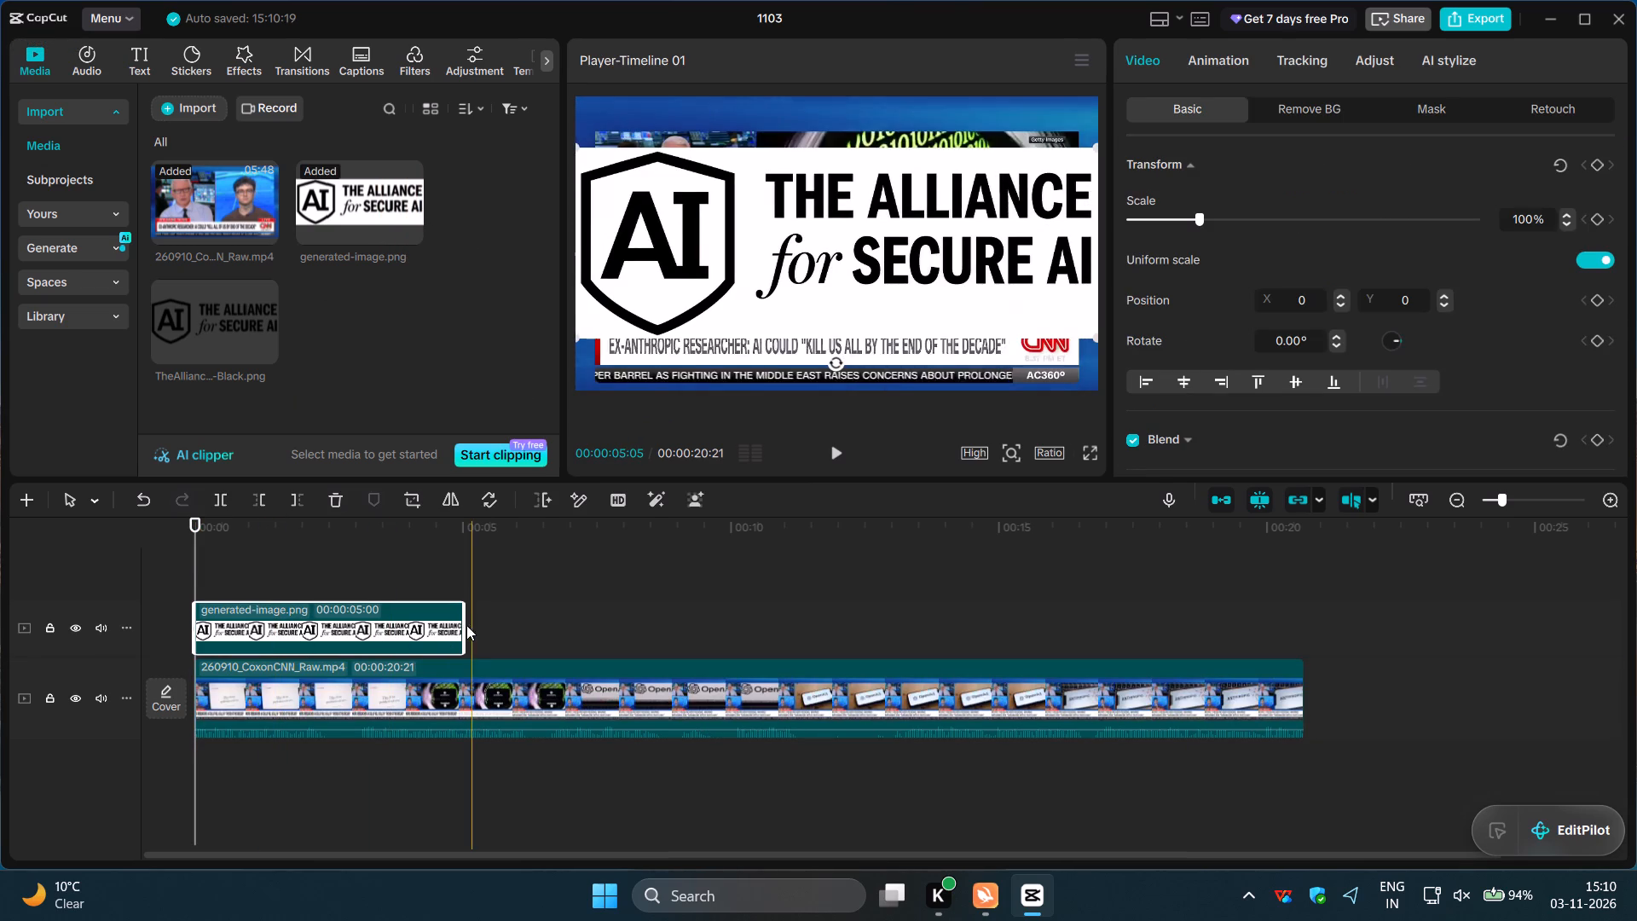
pyautogui.moveTo(463, 619); pyautogui.dragTo(1289, 657)
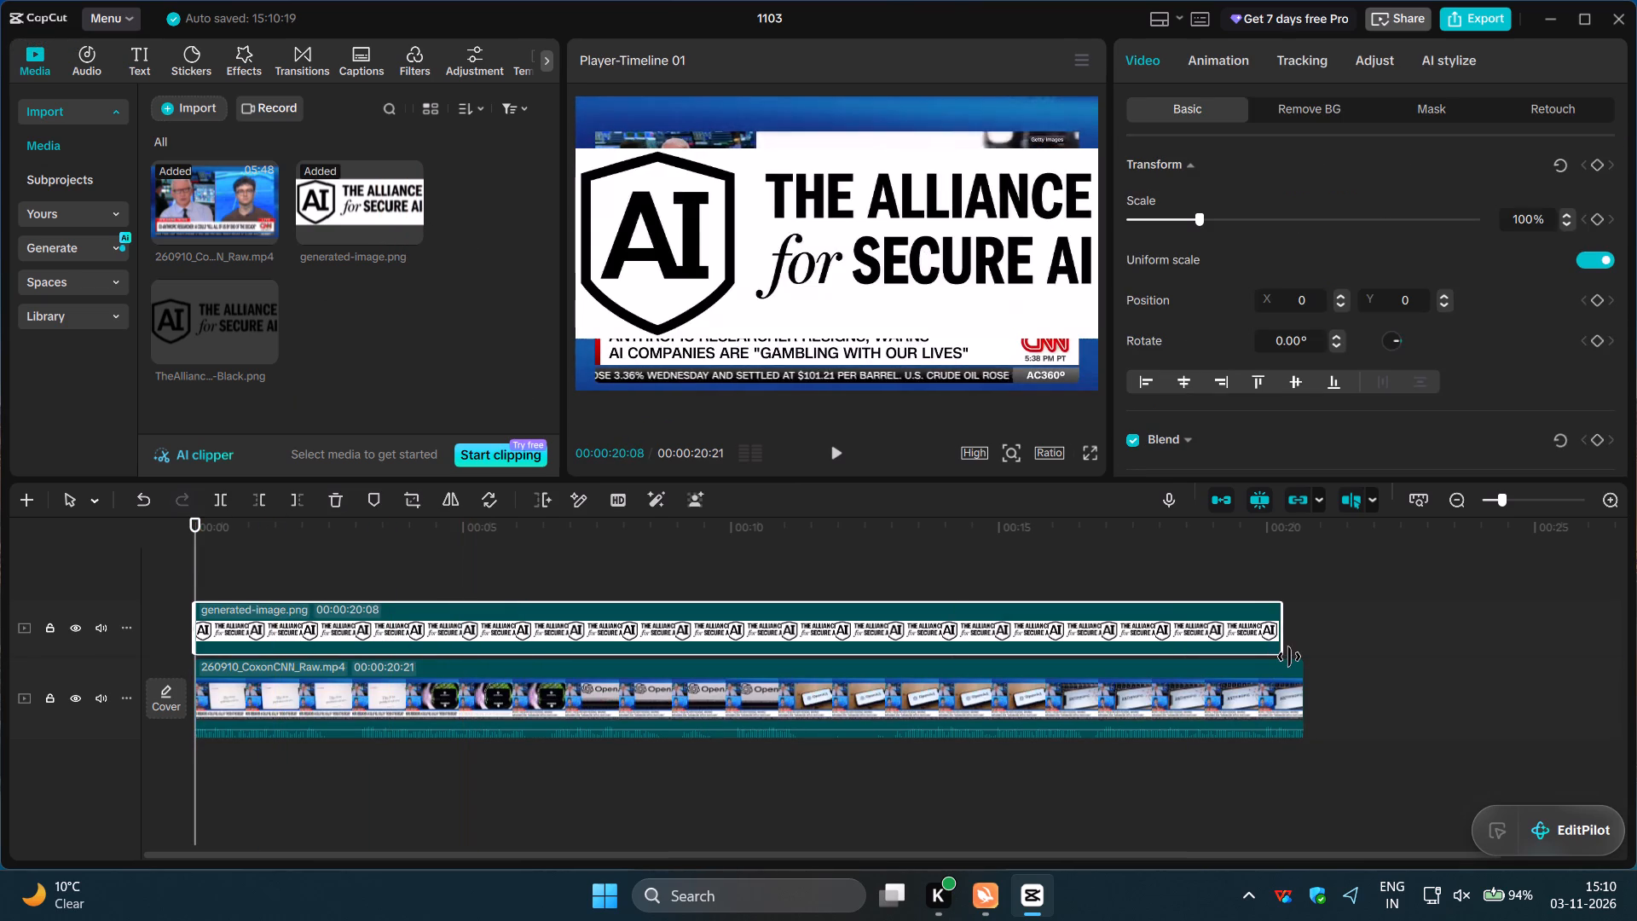
pyautogui.moveTo(1289, 657); pyautogui.dragTo(1296, 657)
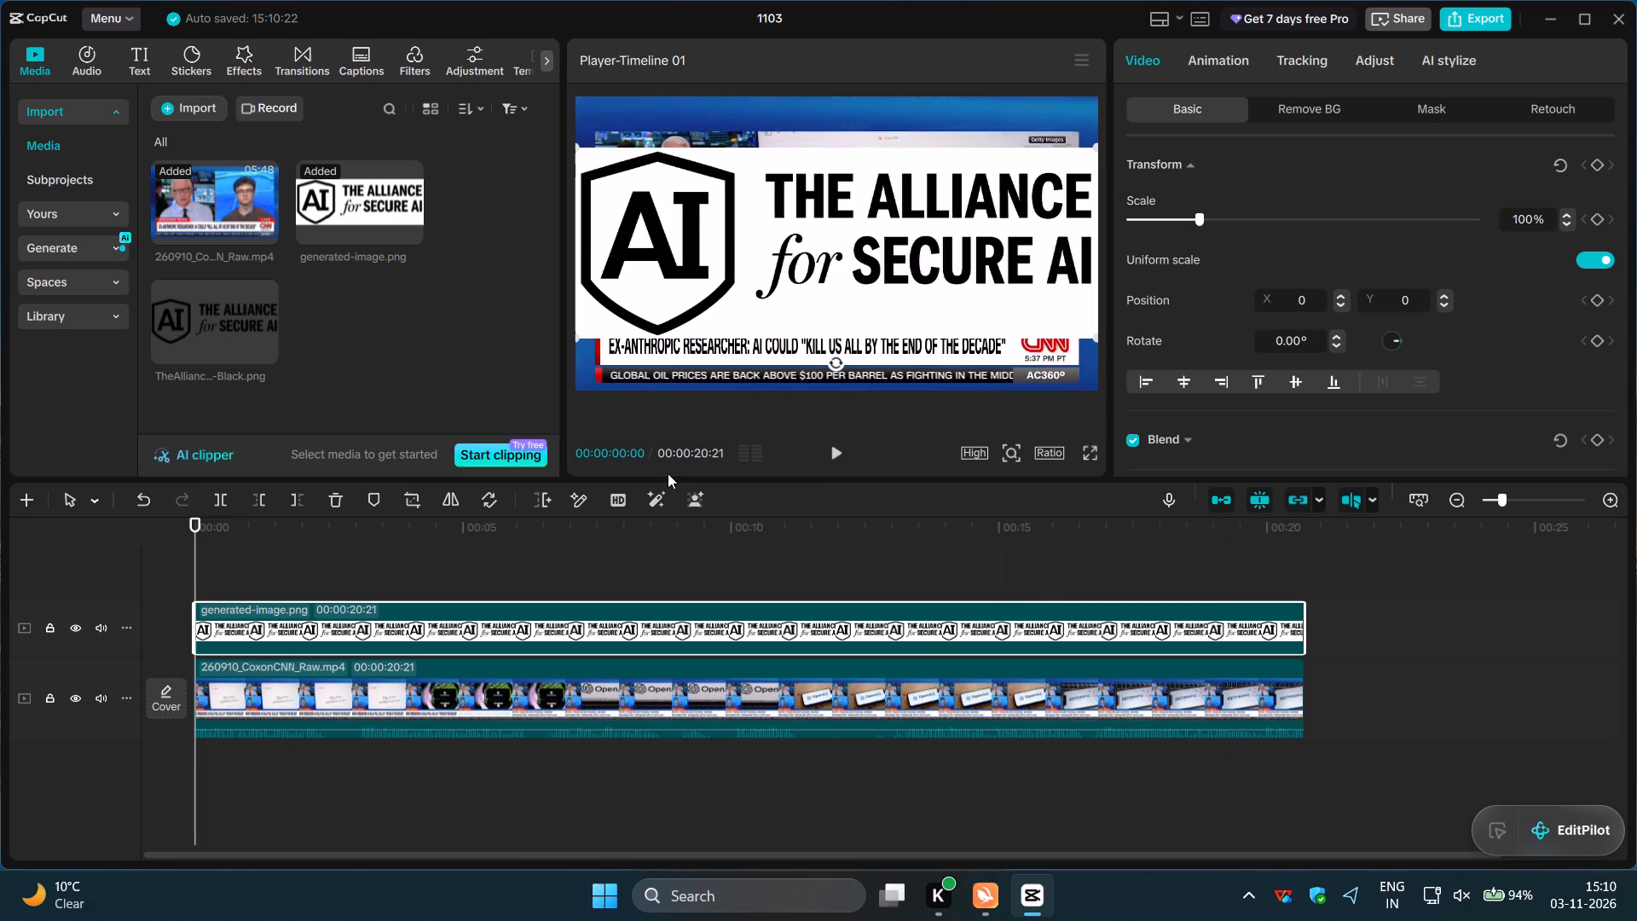
# Set the project's aspect ratio to 9:16.
pyautogui.click(1052, 454)
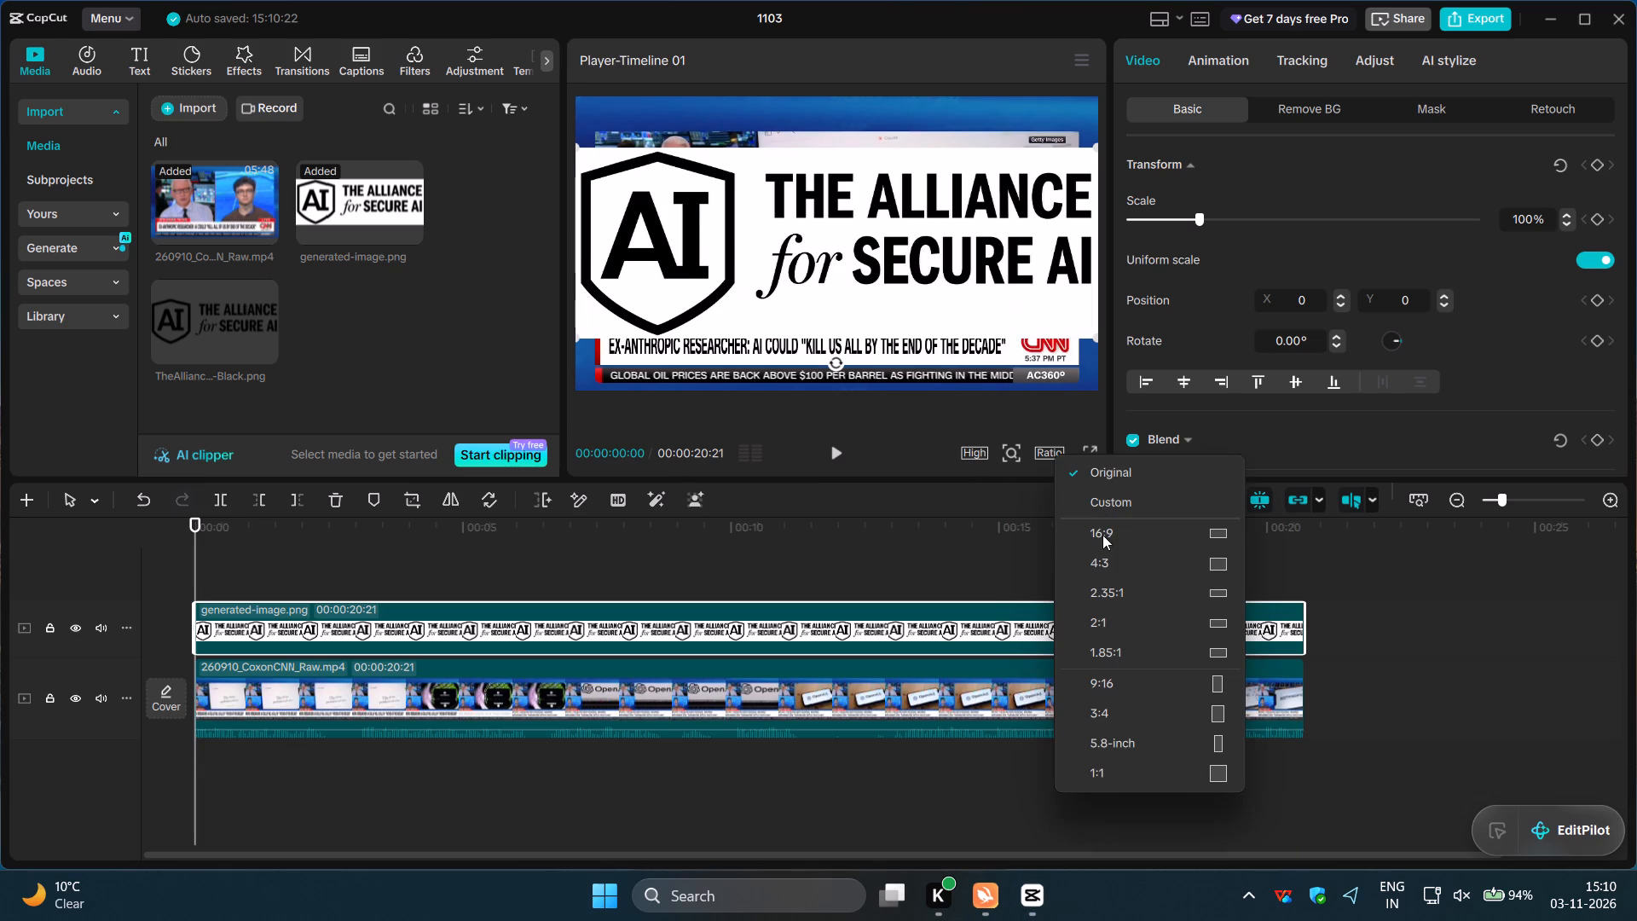
pyautogui.click(1117, 676)
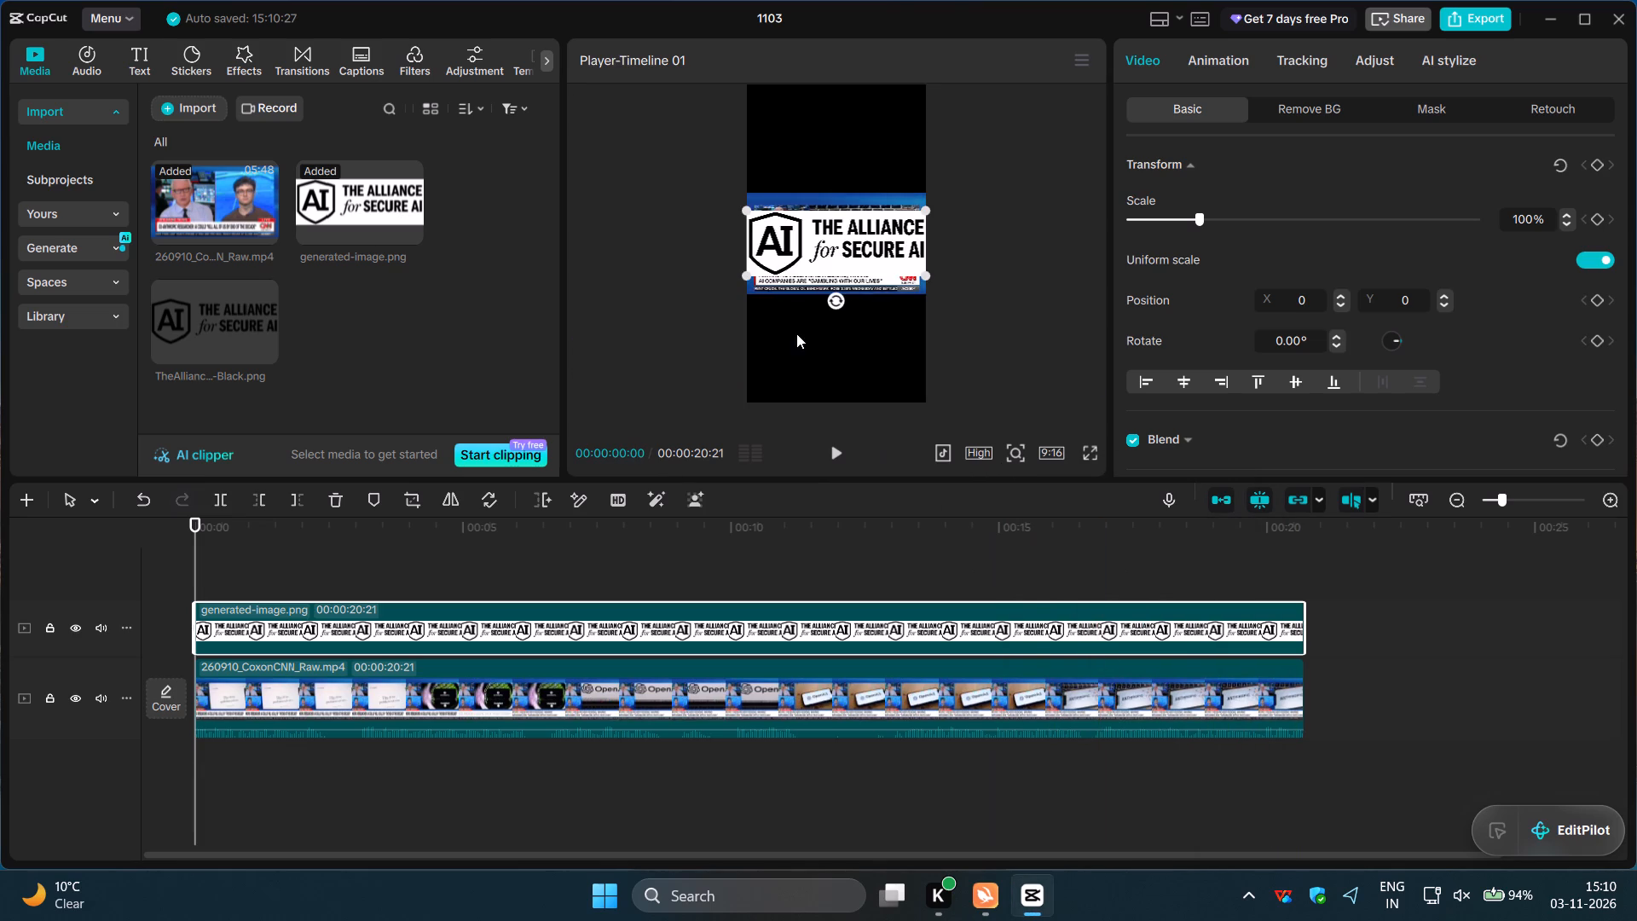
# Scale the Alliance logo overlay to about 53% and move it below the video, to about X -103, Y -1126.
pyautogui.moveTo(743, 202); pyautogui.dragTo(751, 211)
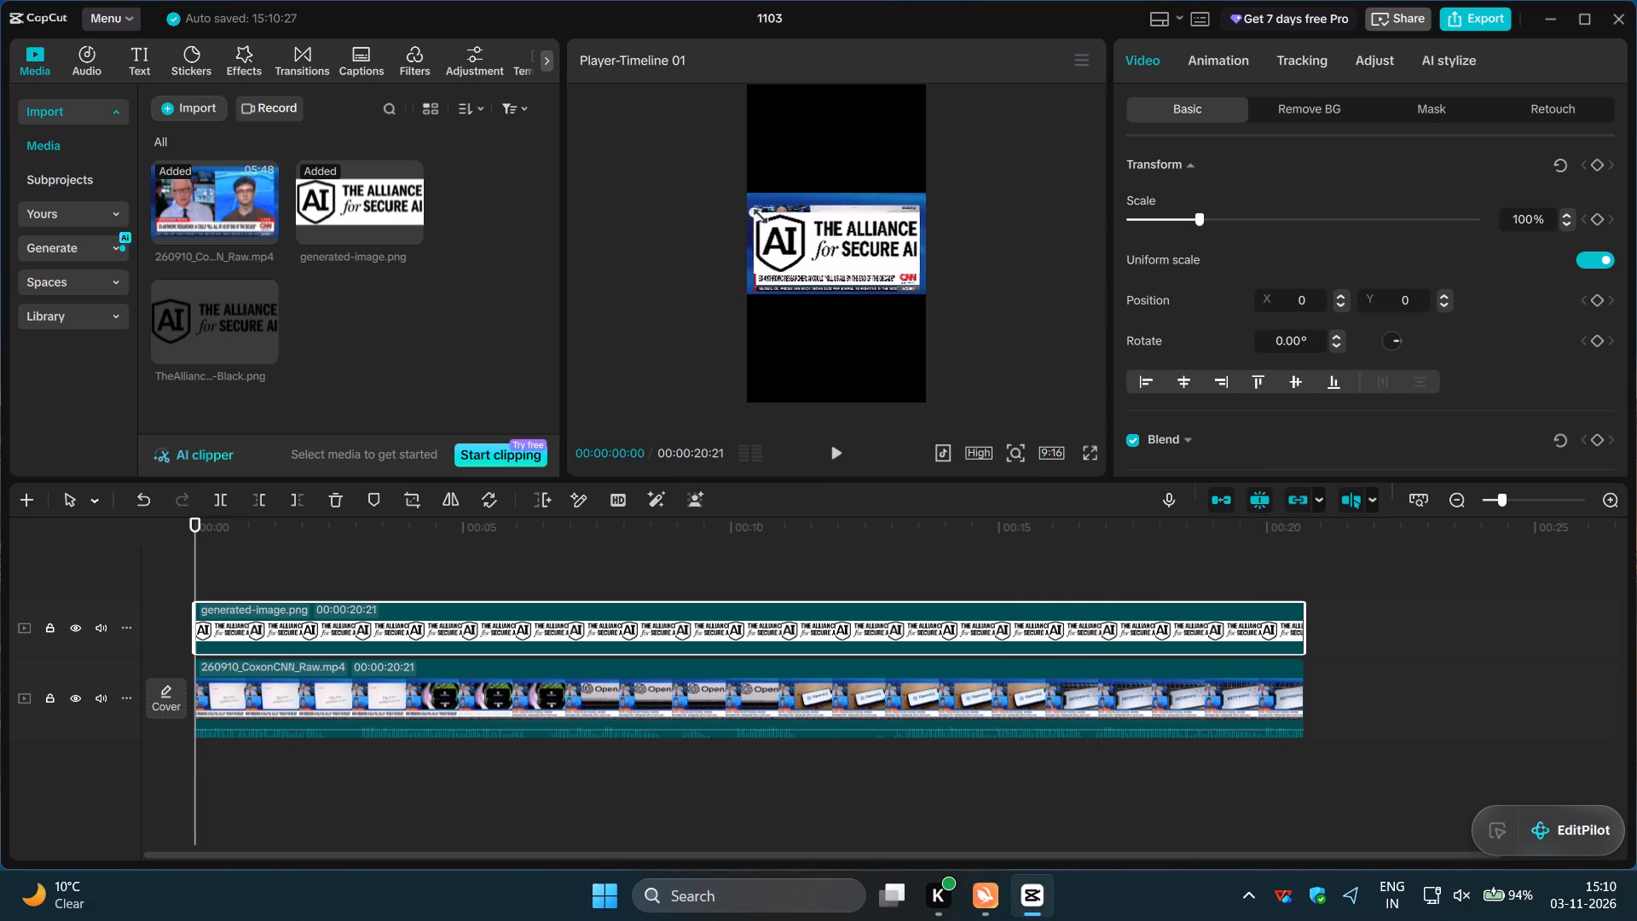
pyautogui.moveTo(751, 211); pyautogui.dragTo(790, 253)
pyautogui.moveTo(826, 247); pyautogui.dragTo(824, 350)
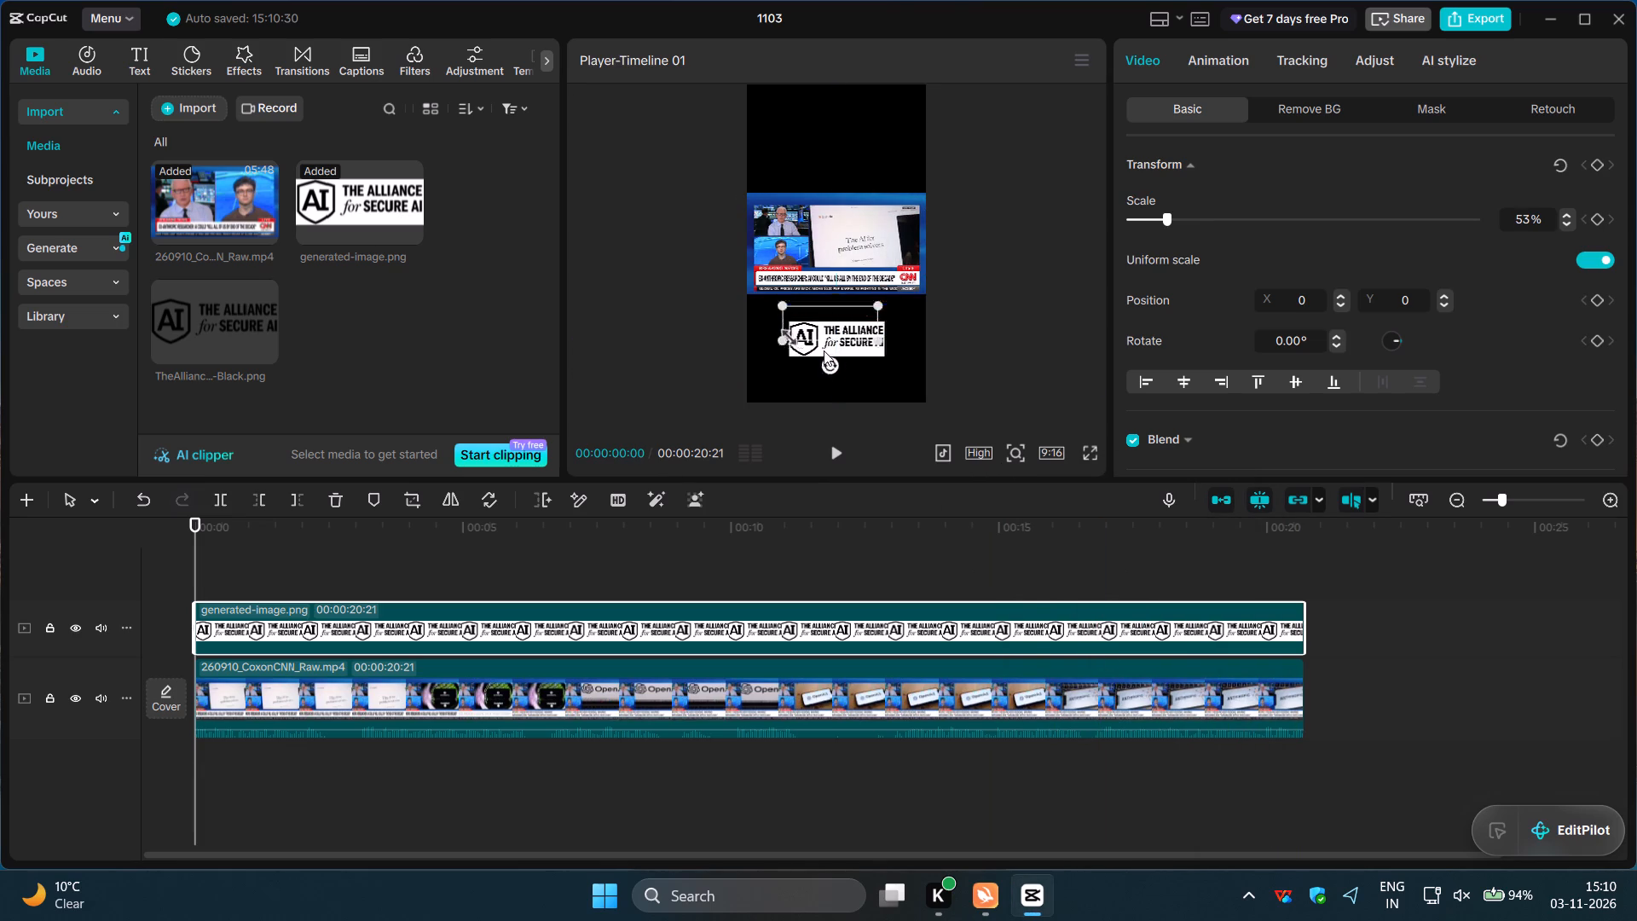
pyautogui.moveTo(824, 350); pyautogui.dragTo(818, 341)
# Move the CNN video up in the frame to about Y 611 and enlarge it slightly.
pyautogui.click(813, 233)
pyautogui.moveTo(813, 233); pyautogui.dragTo(809, 182)
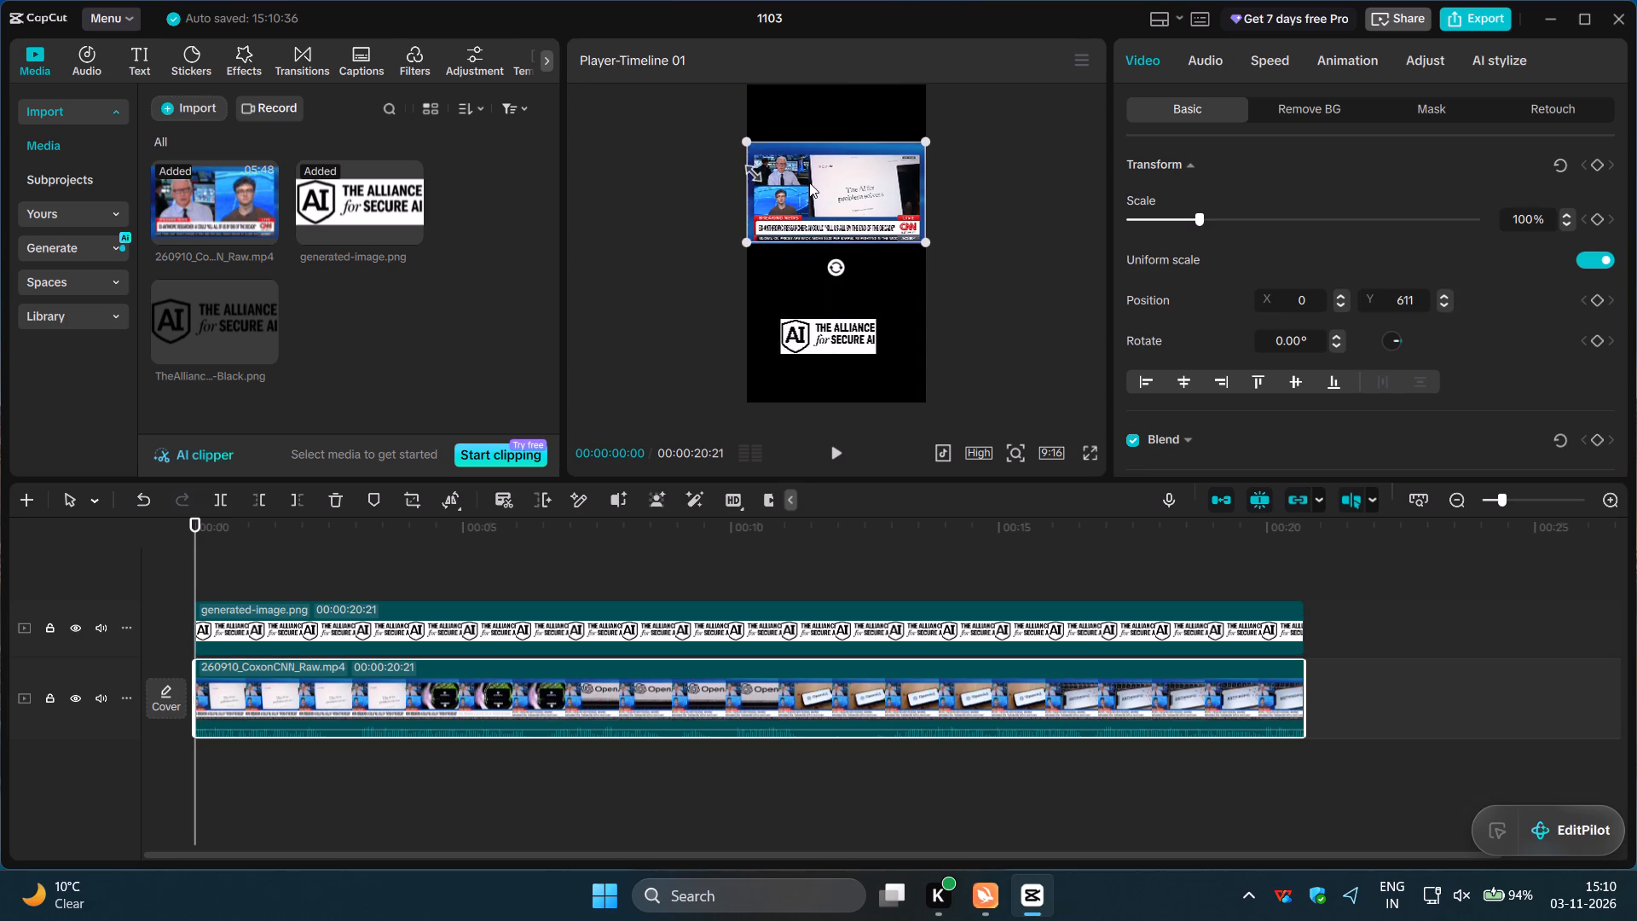
pyautogui.moveTo(743, 236); pyautogui.dragTo(734, 236)
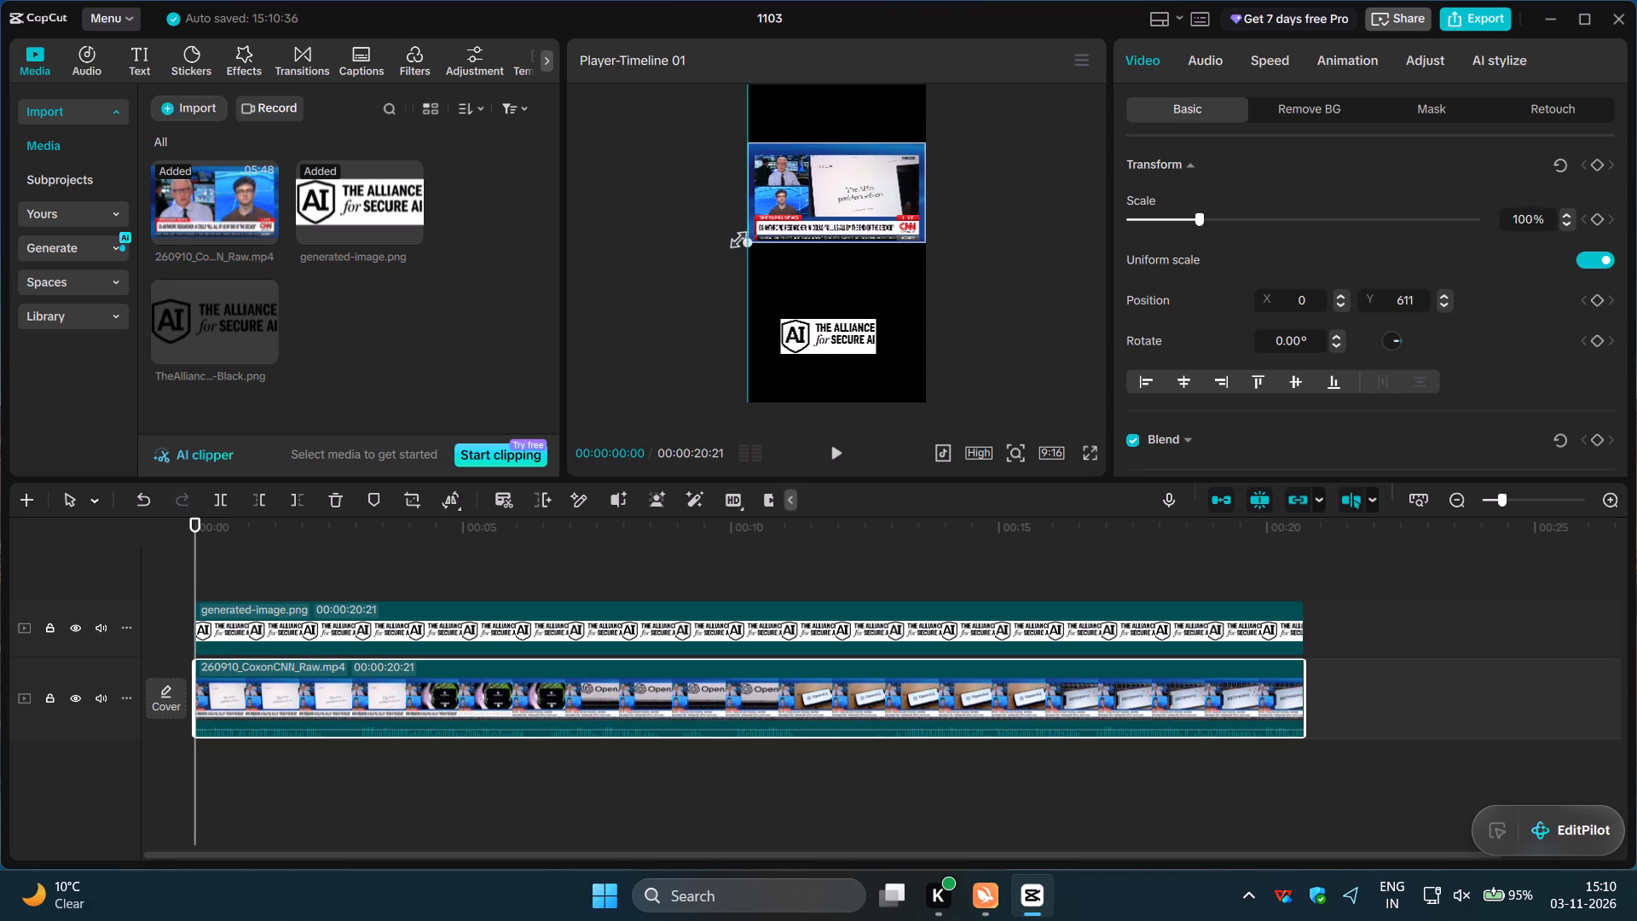
pyautogui.moveTo(734, 236); pyautogui.dragTo(730, 236)
# Move the Alliance logo closer beneath the video, to about X -90, Y -682, and scale it to about 40%.
pyautogui.click(813, 323)
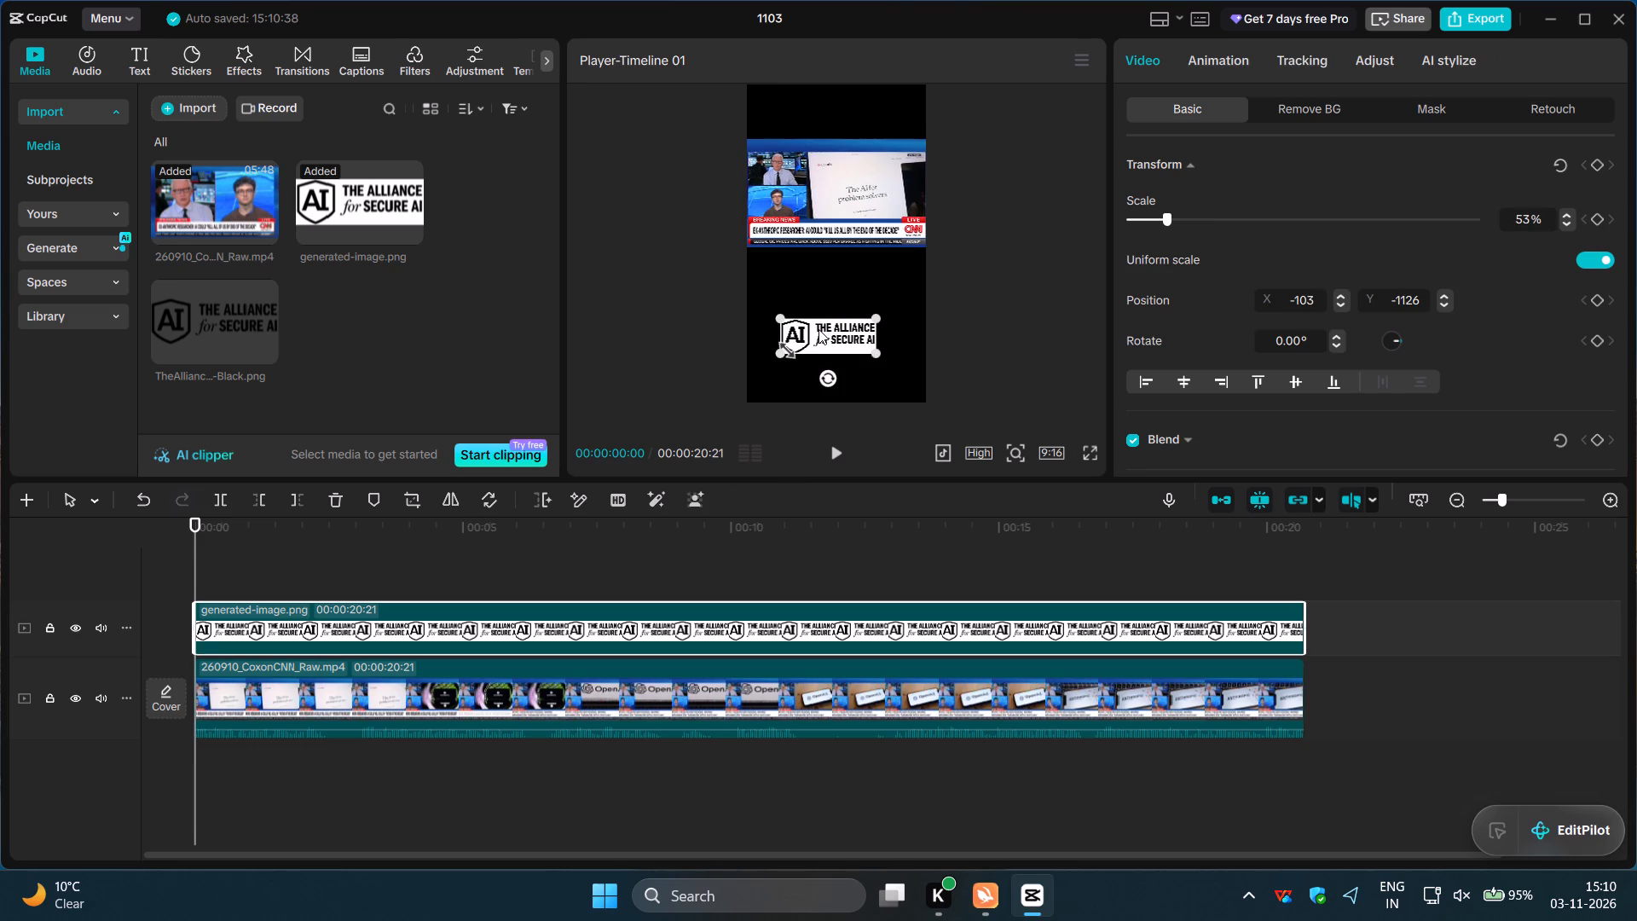
pyautogui.moveTo(818, 329); pyautogui.dragTo(818, 298)
pyautogui.moveTo(826, 336); pyautogui.dragTo(826, 296)
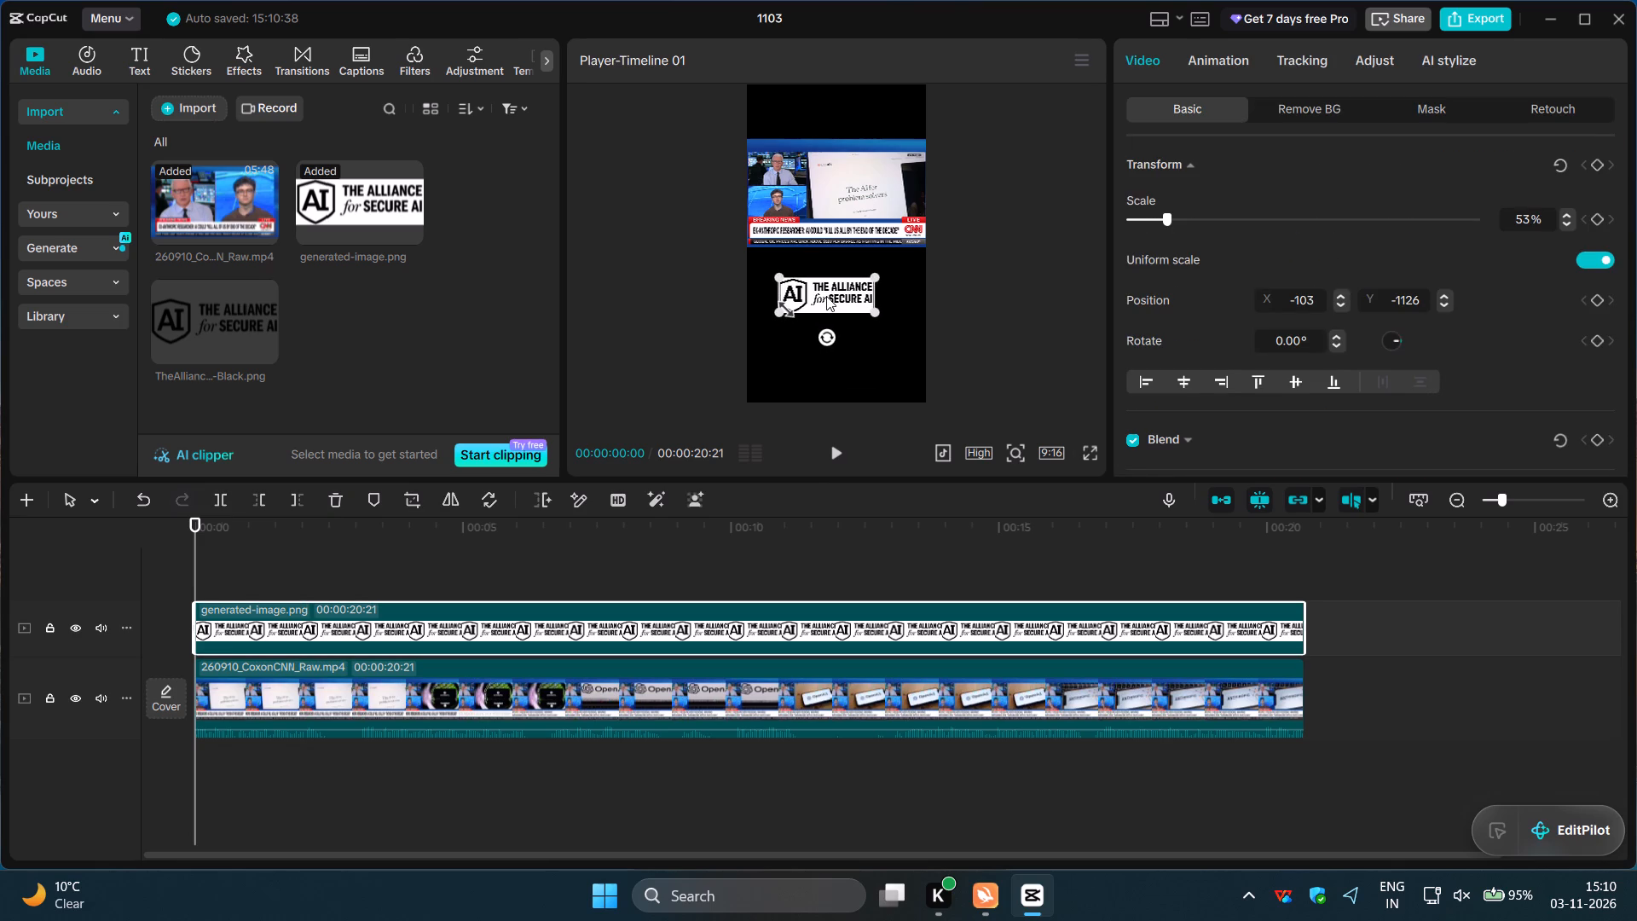
pyautogui.moveTo(826, 296); pyautogui.dragTo(827, 300)
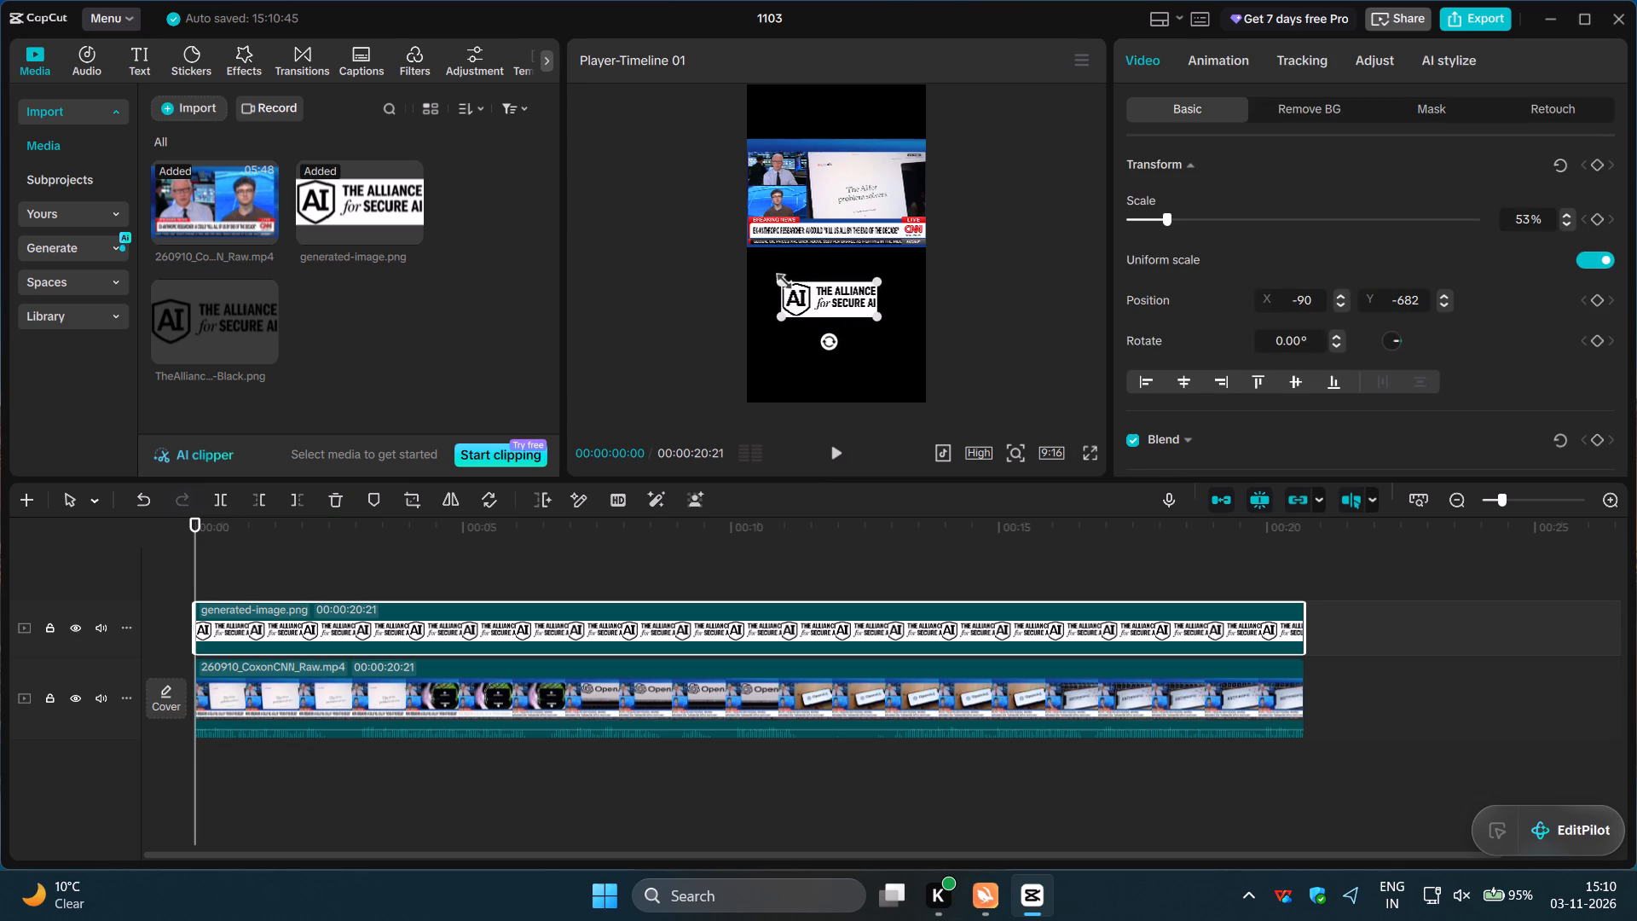
pyautogui.moveTo(778, 278); pyautogui.dragTo(795, 288)
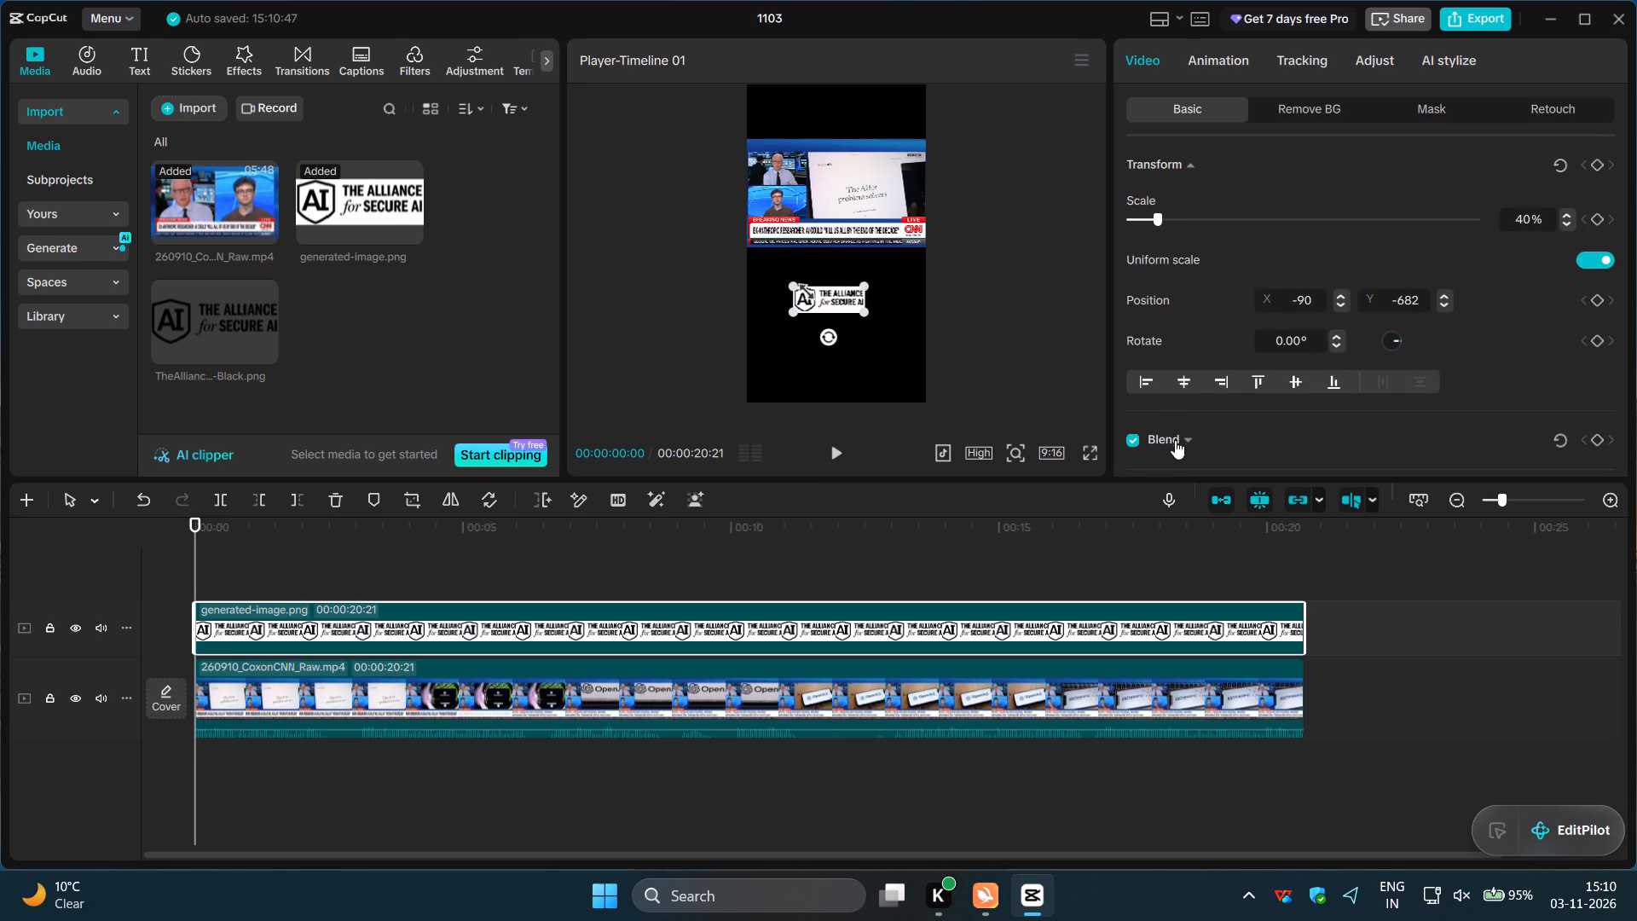
# View the composition full screen to check the placement of the video and logo.
pyautogui.click(1085, 450)
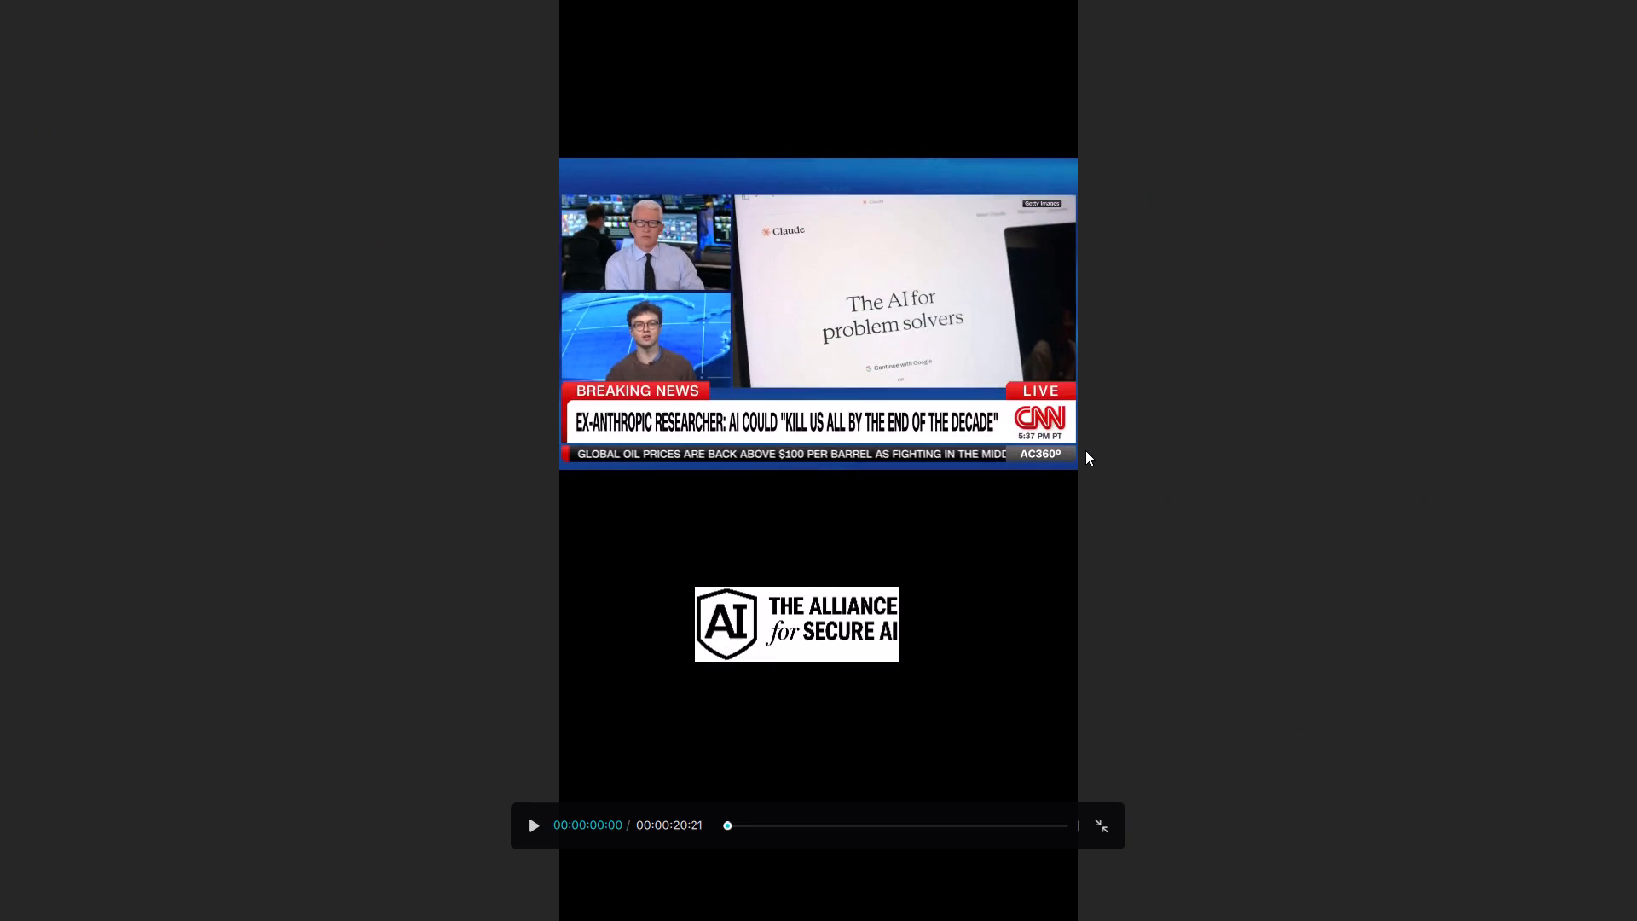
# Scrub through the whole composition in full-screen preview to check the video and logo layout from start to end.
pyautogui.click(677, 650)
pyautogui.moveTo(727, 818); pyautogui.dragTo(780, 837)
pyautogui.moveTo(780, 837); pyautogui.dragTo(790, 841)
pyautogui.click(735, 815)
pyautogui.moveTo(727, 825); pyautogui.dragTo(1083, 860)
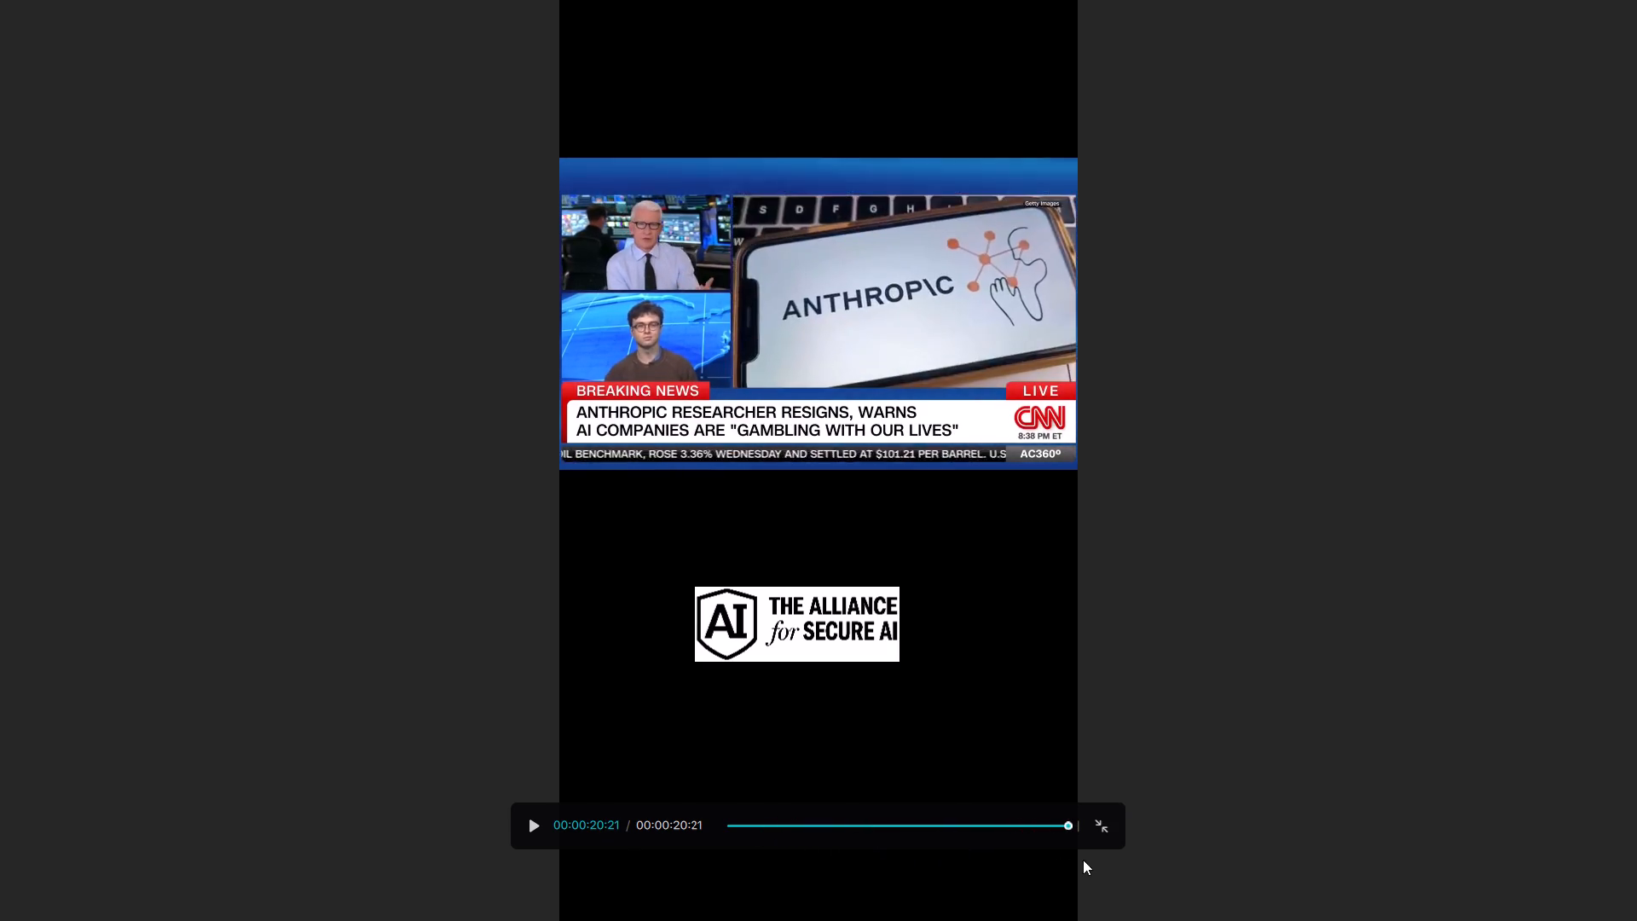
pyautogui.moveTo(1083, 860); pyautogui.dragTo(752, 844)
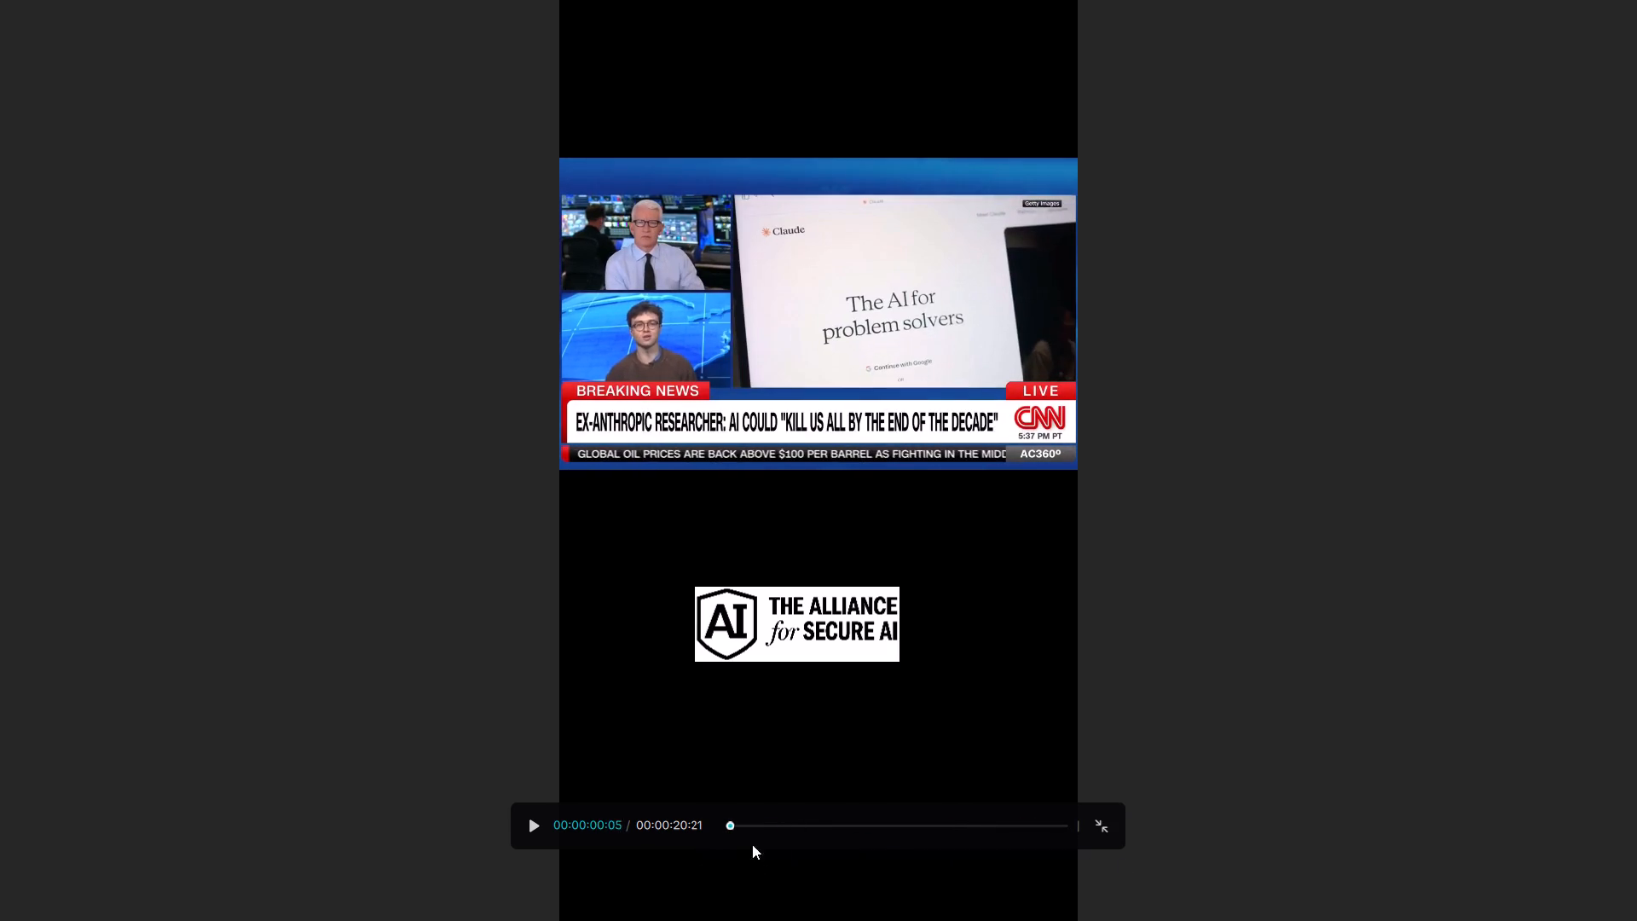
pyautogui.moveTo(752, 844); pyautogui.dragTo(888, 834)
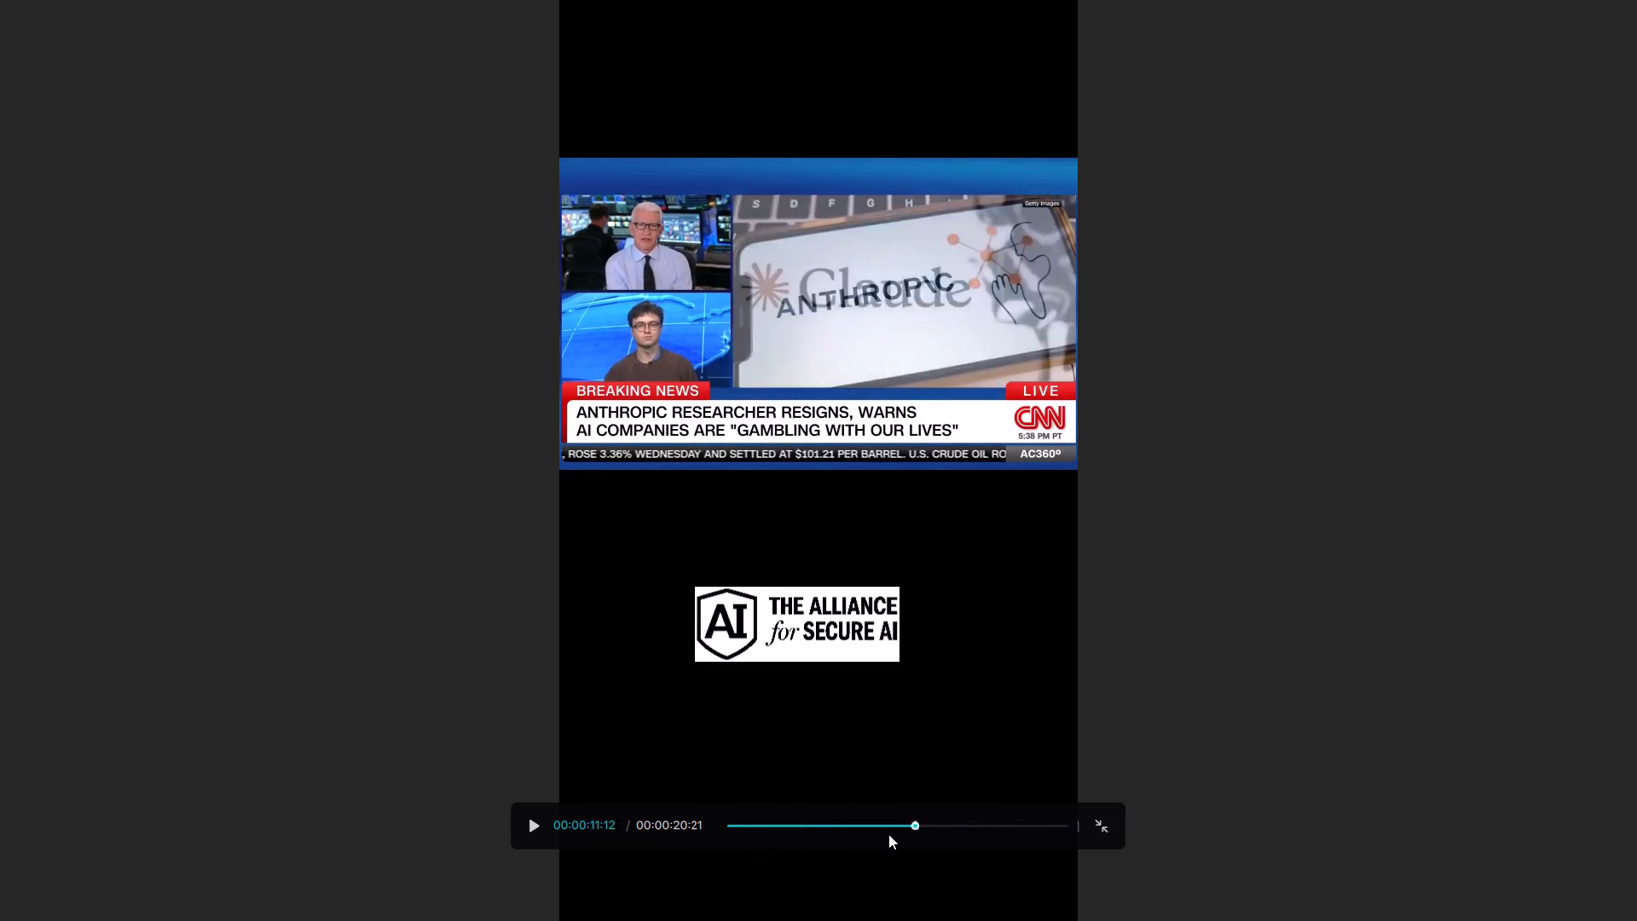
pyautogui.moveTo(888, 834); pyautogui.dragTo(872, 825)
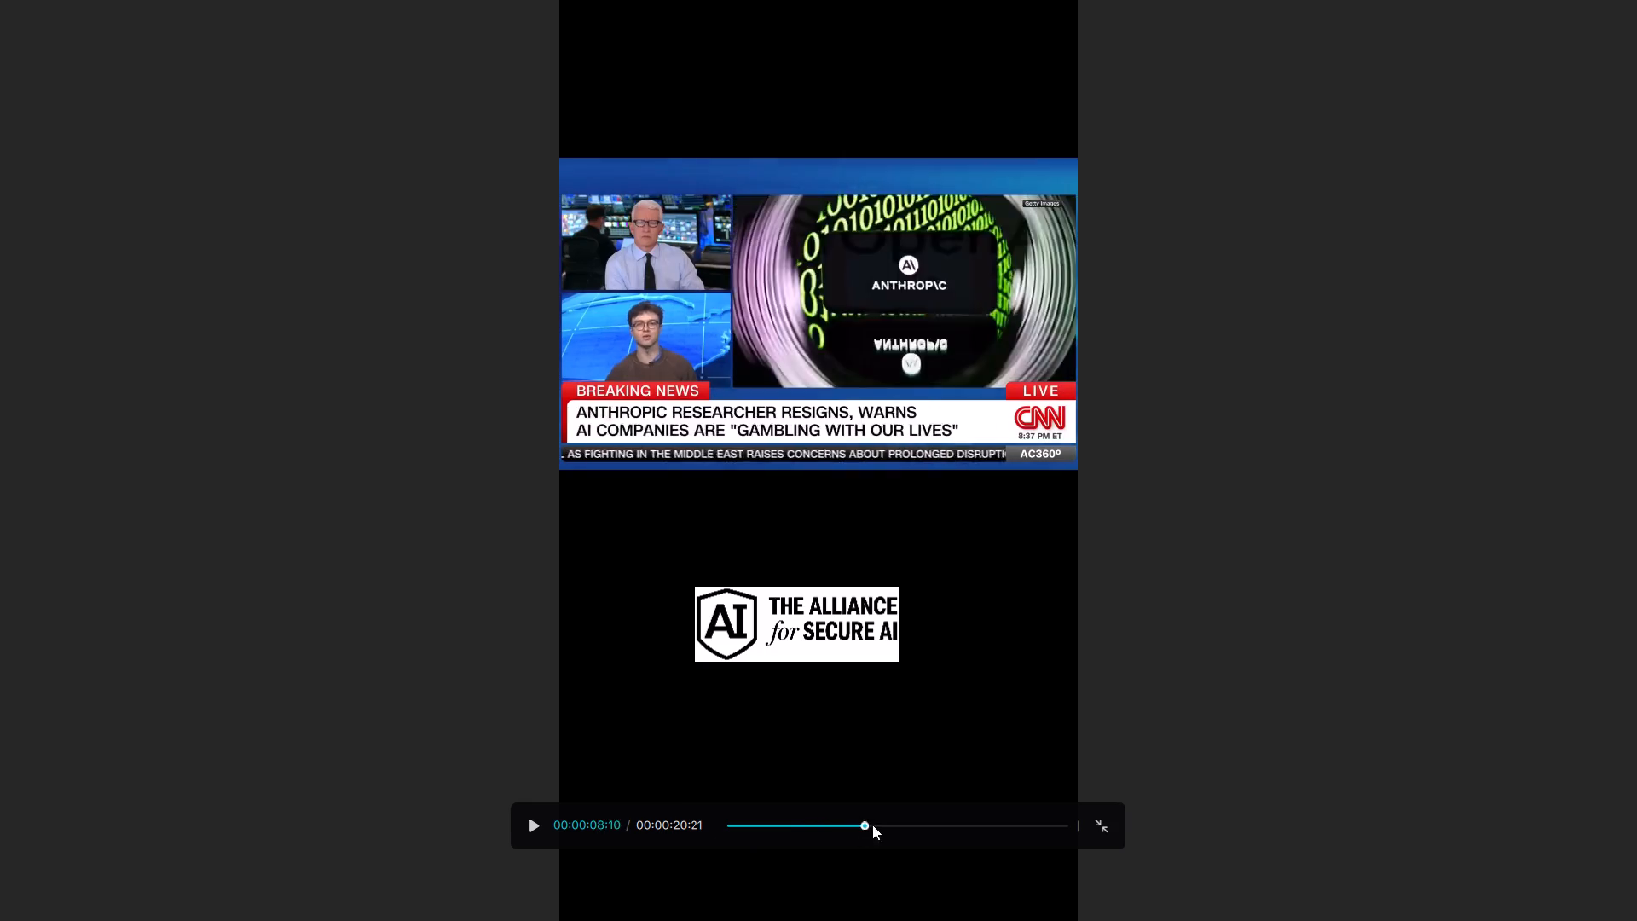
pyautogui.moveTo(872, 825); pyautogui.dragTo(738, 848)
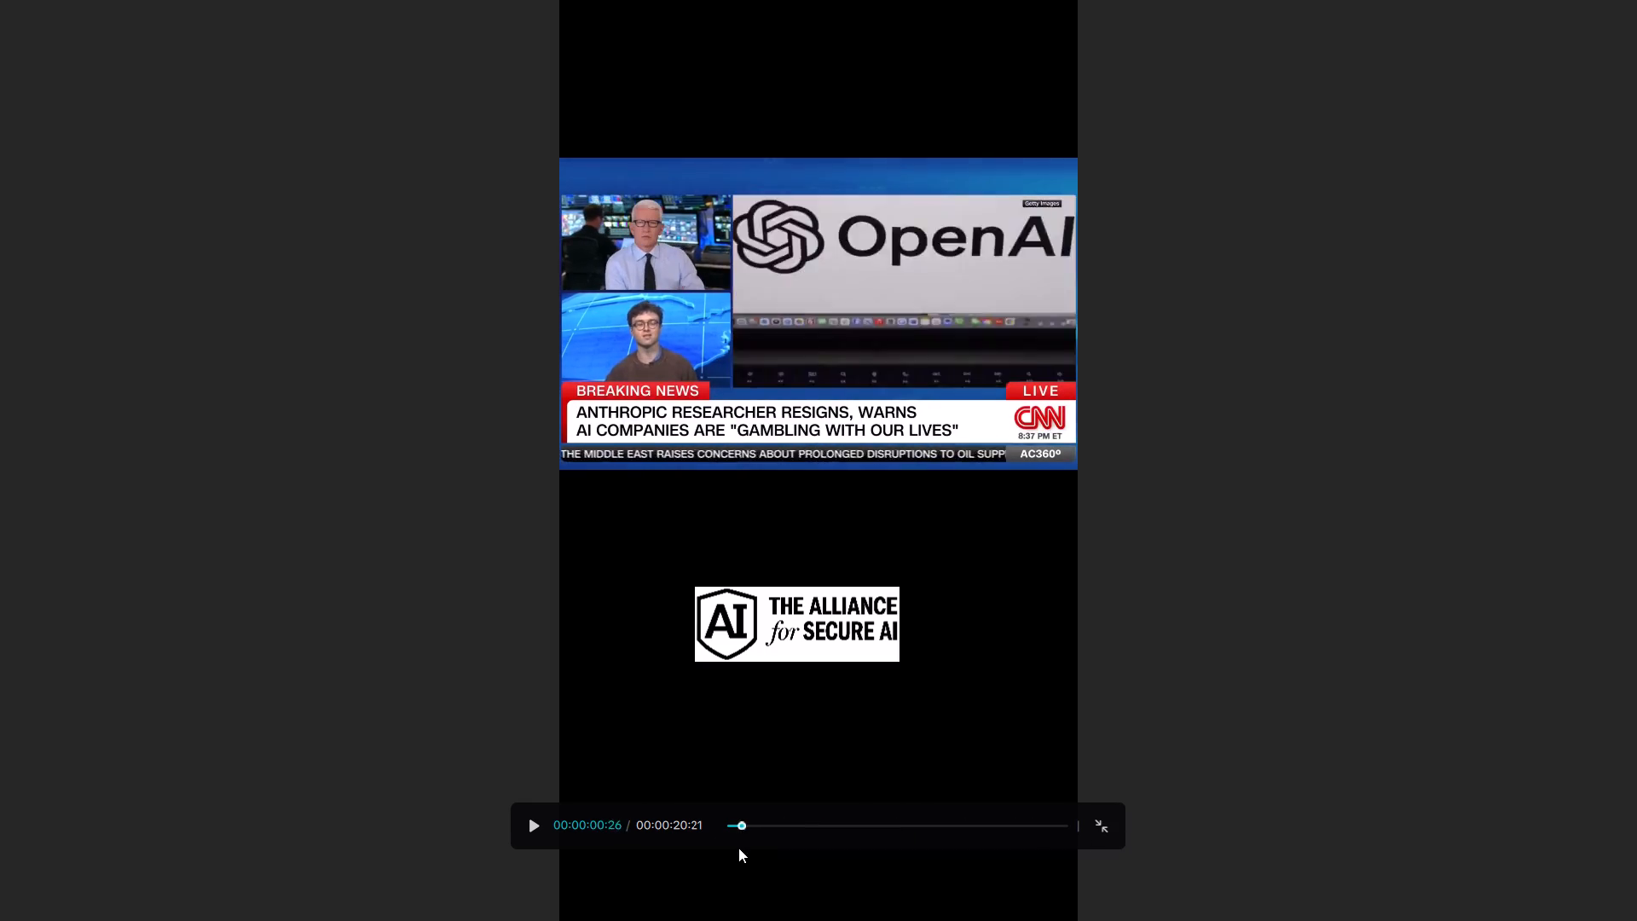
pyautogui.moveTo(738, 848); pyautogui.dragTo(608, 847)
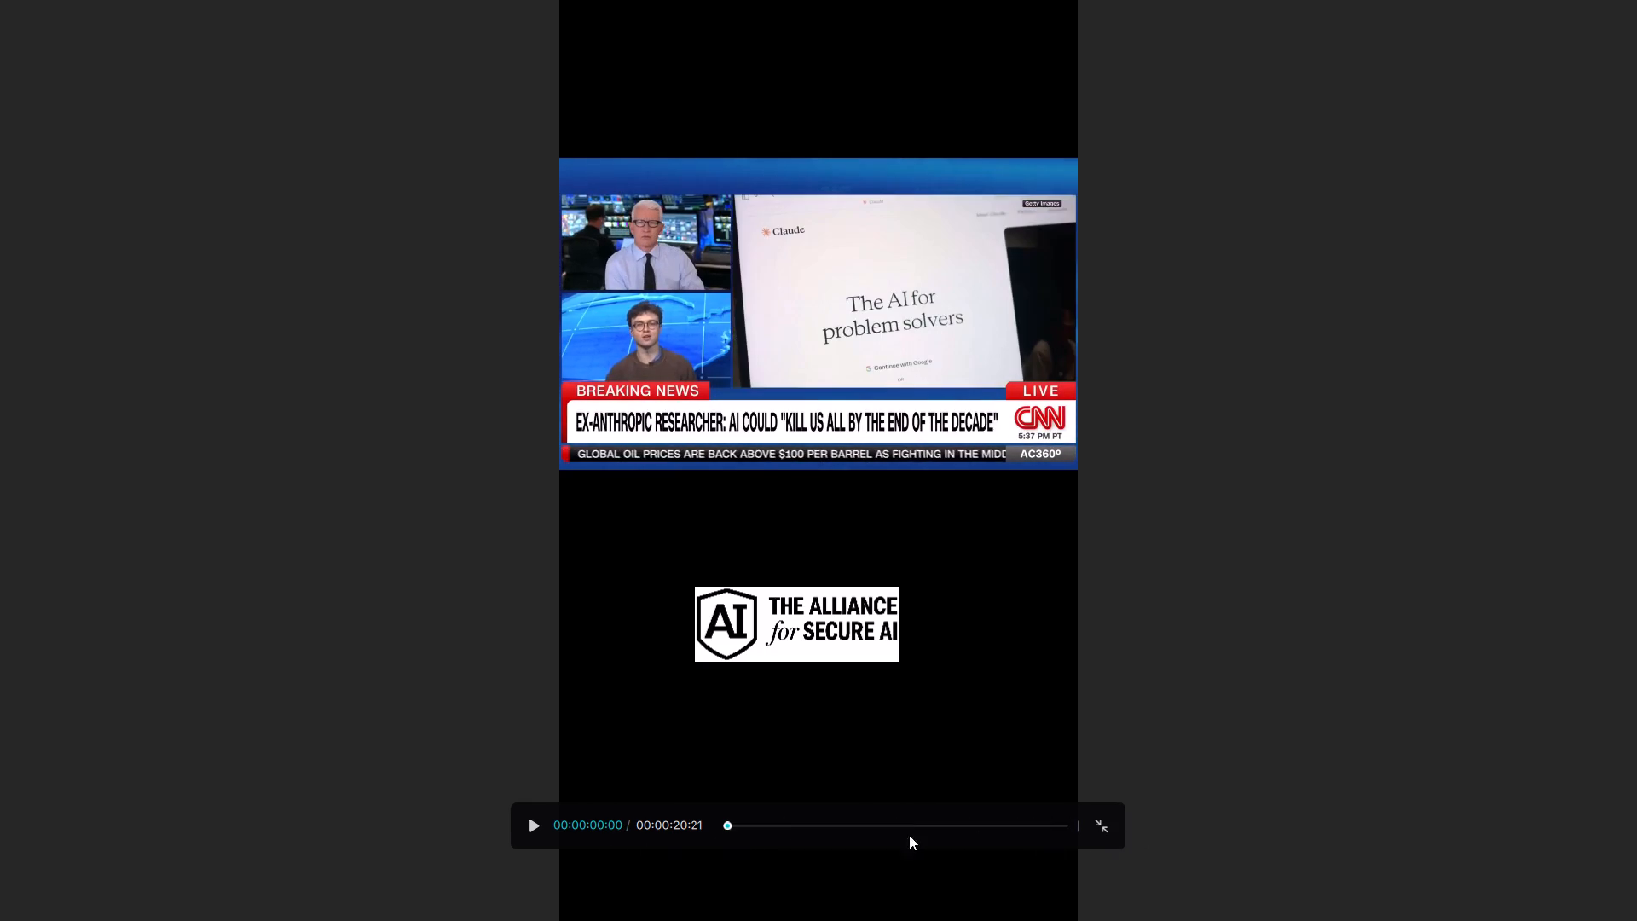
pyautogui.click(1100, 826)
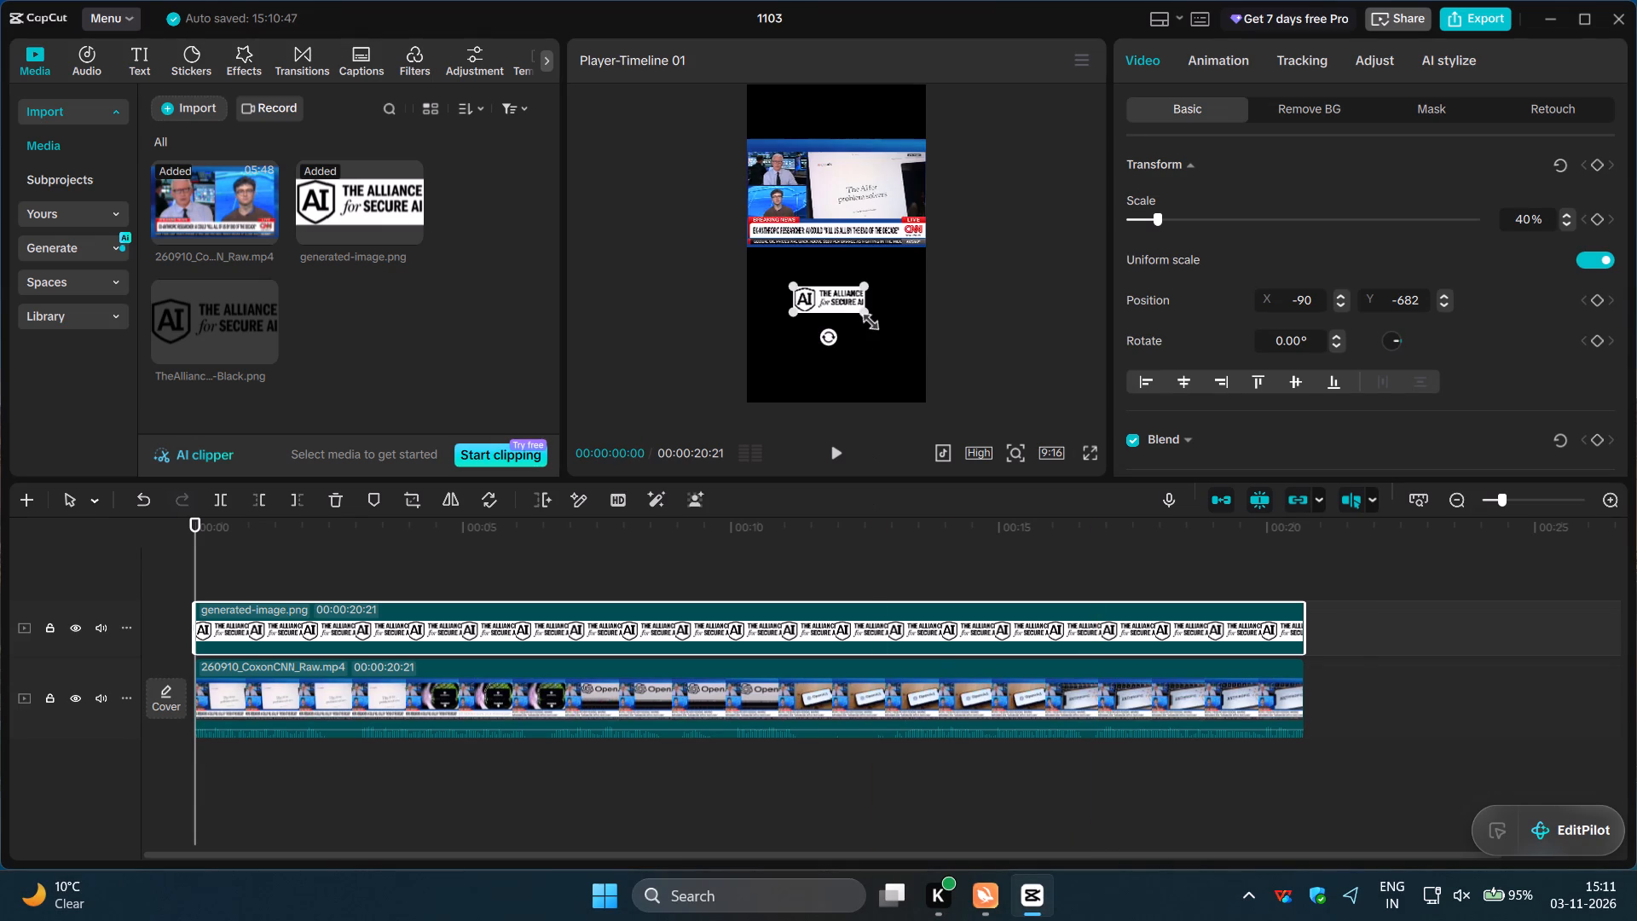
# Center the Alliance logo horizontally in the frame and shift it slightly lower beneath the CNN video, checking it full screen.
pyautogui.moveTo(836, 303); pyautogui.dragTo(844, 302)
pyautogui.moveTo(844, 302); pyautogui.dragTo(851, 302)
pyautogui.moveTo(833, 302); pyautogui.dragTo(834, 299)
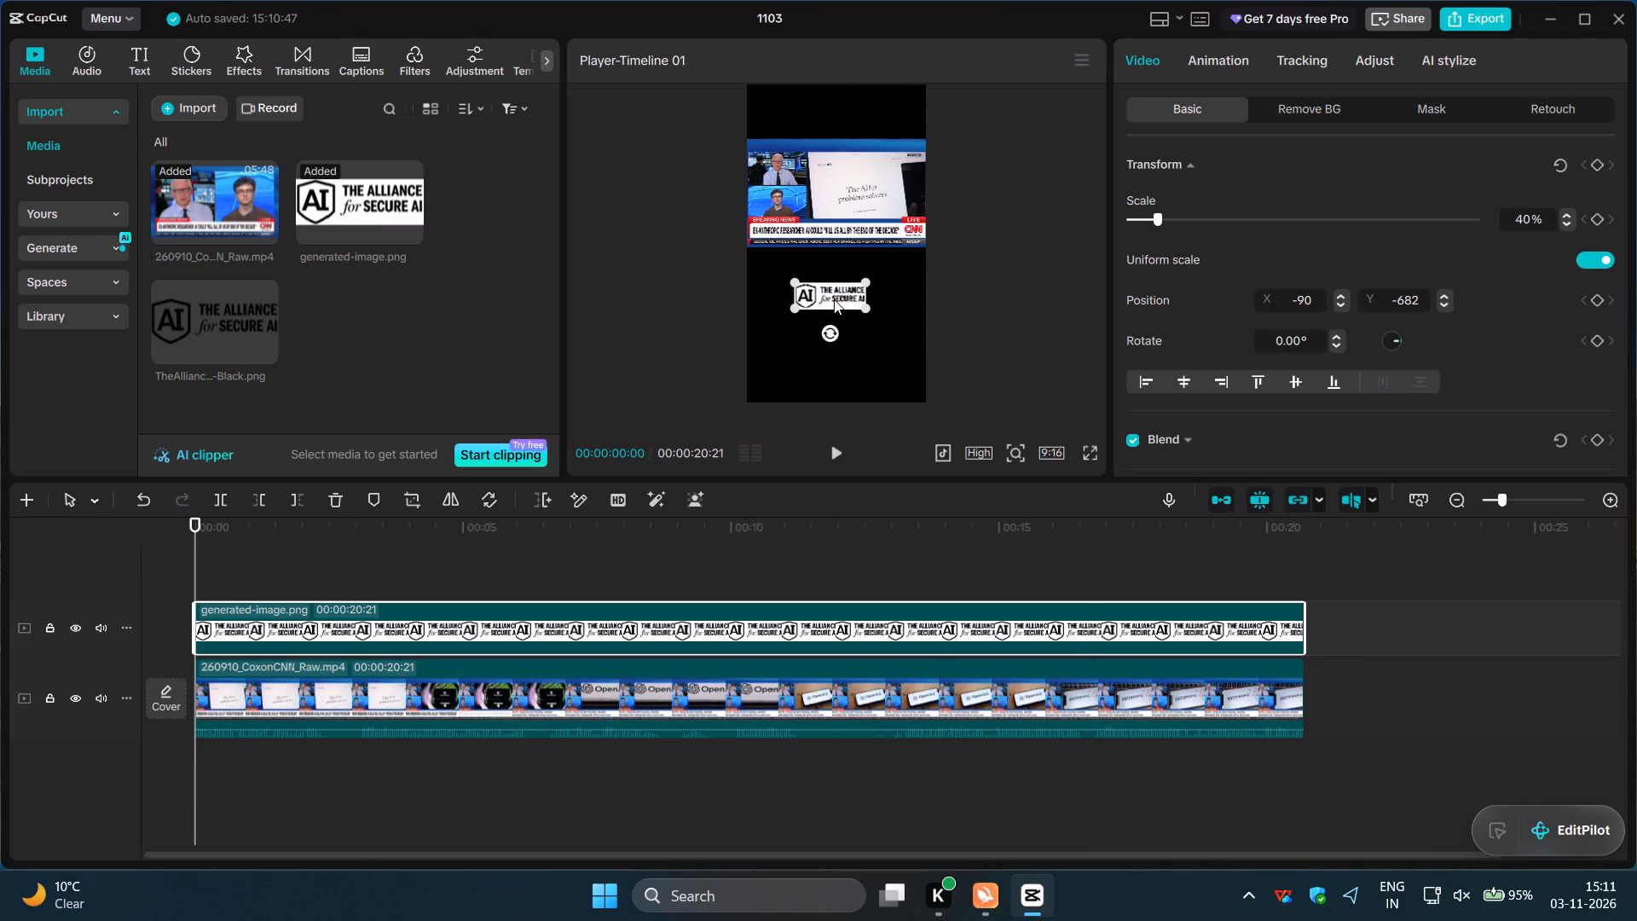
pyautogui.moveTo(834, 299); pyautogui.dragTo(837, 309)
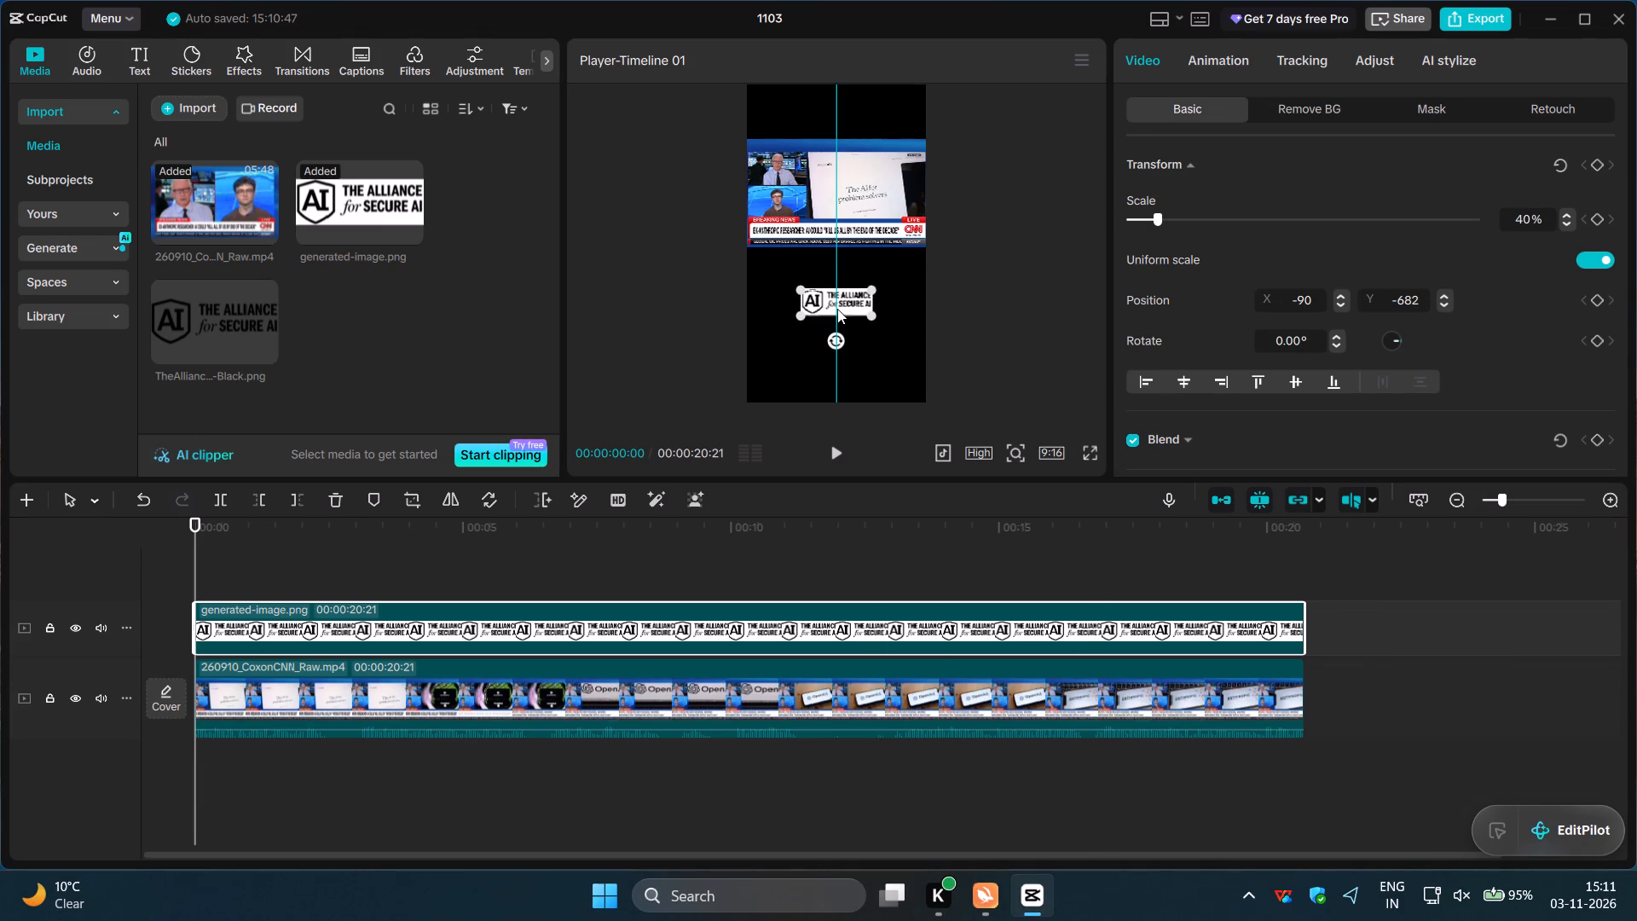
pyautogui.moveTo(837, 309); pyautogui.dragTo(837, 310)
pyautogui.click(1087, 449)
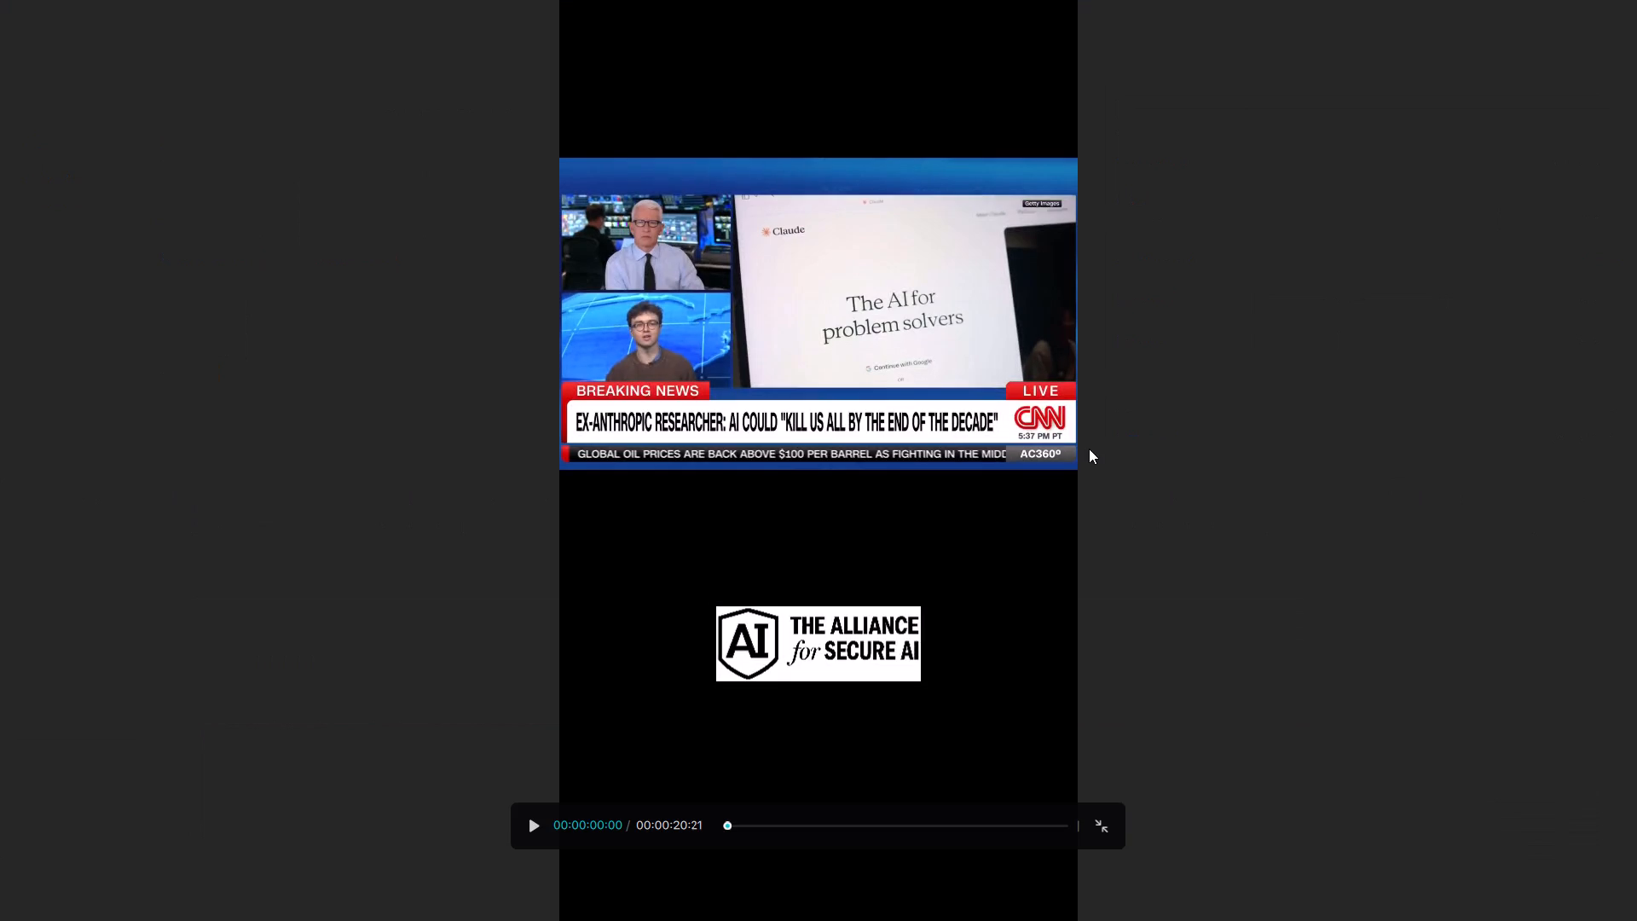
pyautogui.click(1097, 822)
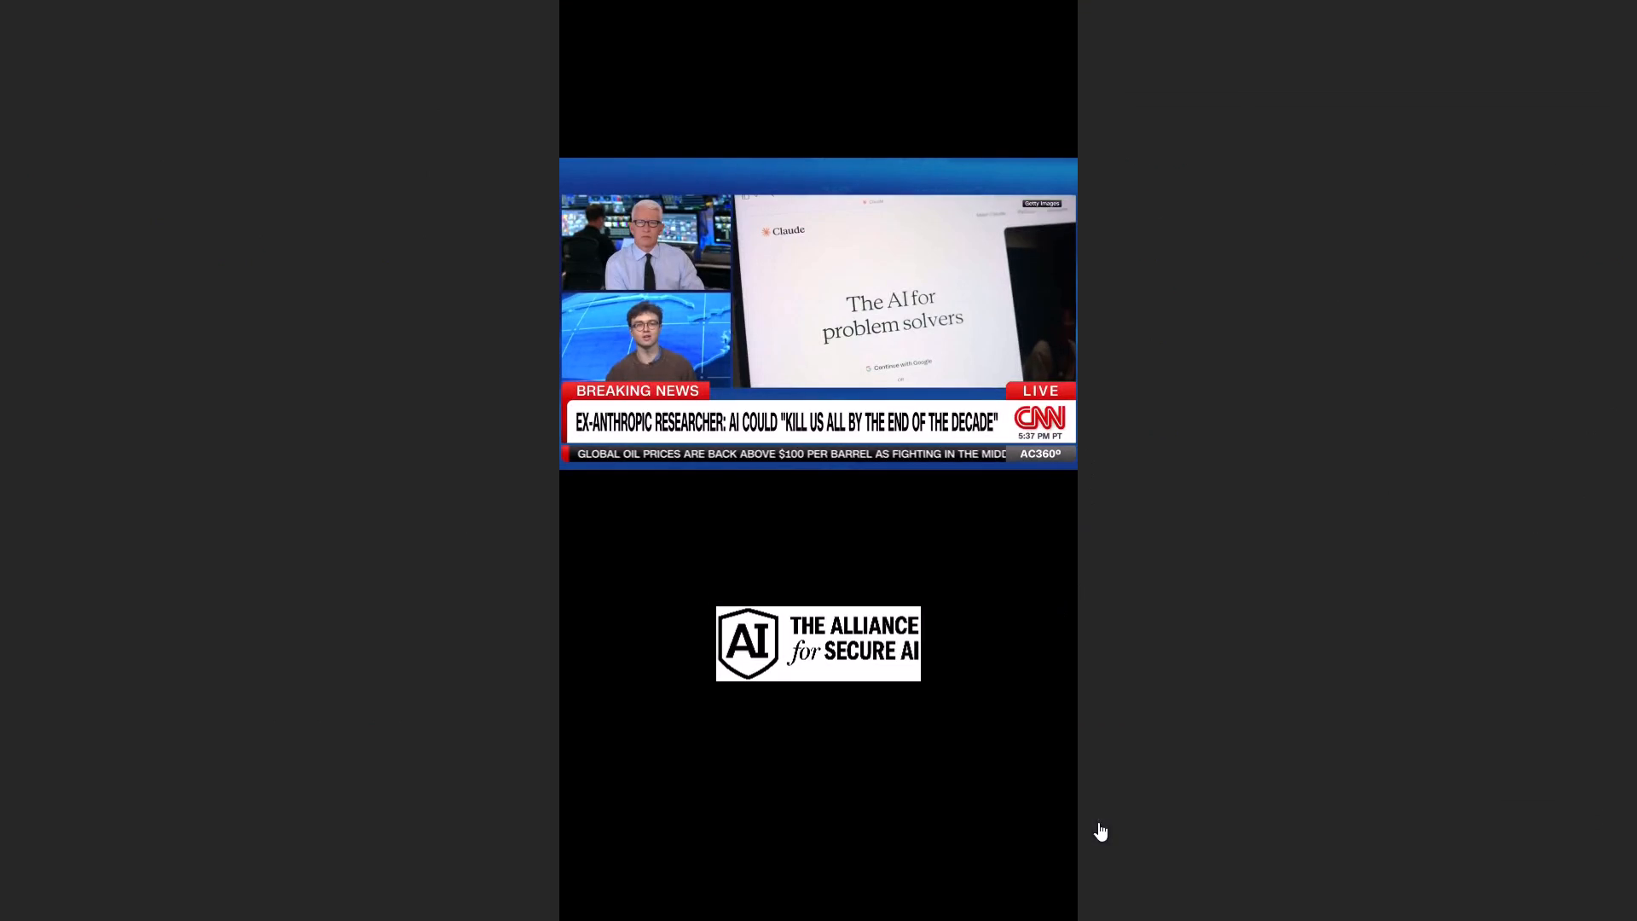
pyautogui.click(312, 547)
pyautogui.moveTo(312, 547); pyautogui.dragTo(189, 561)
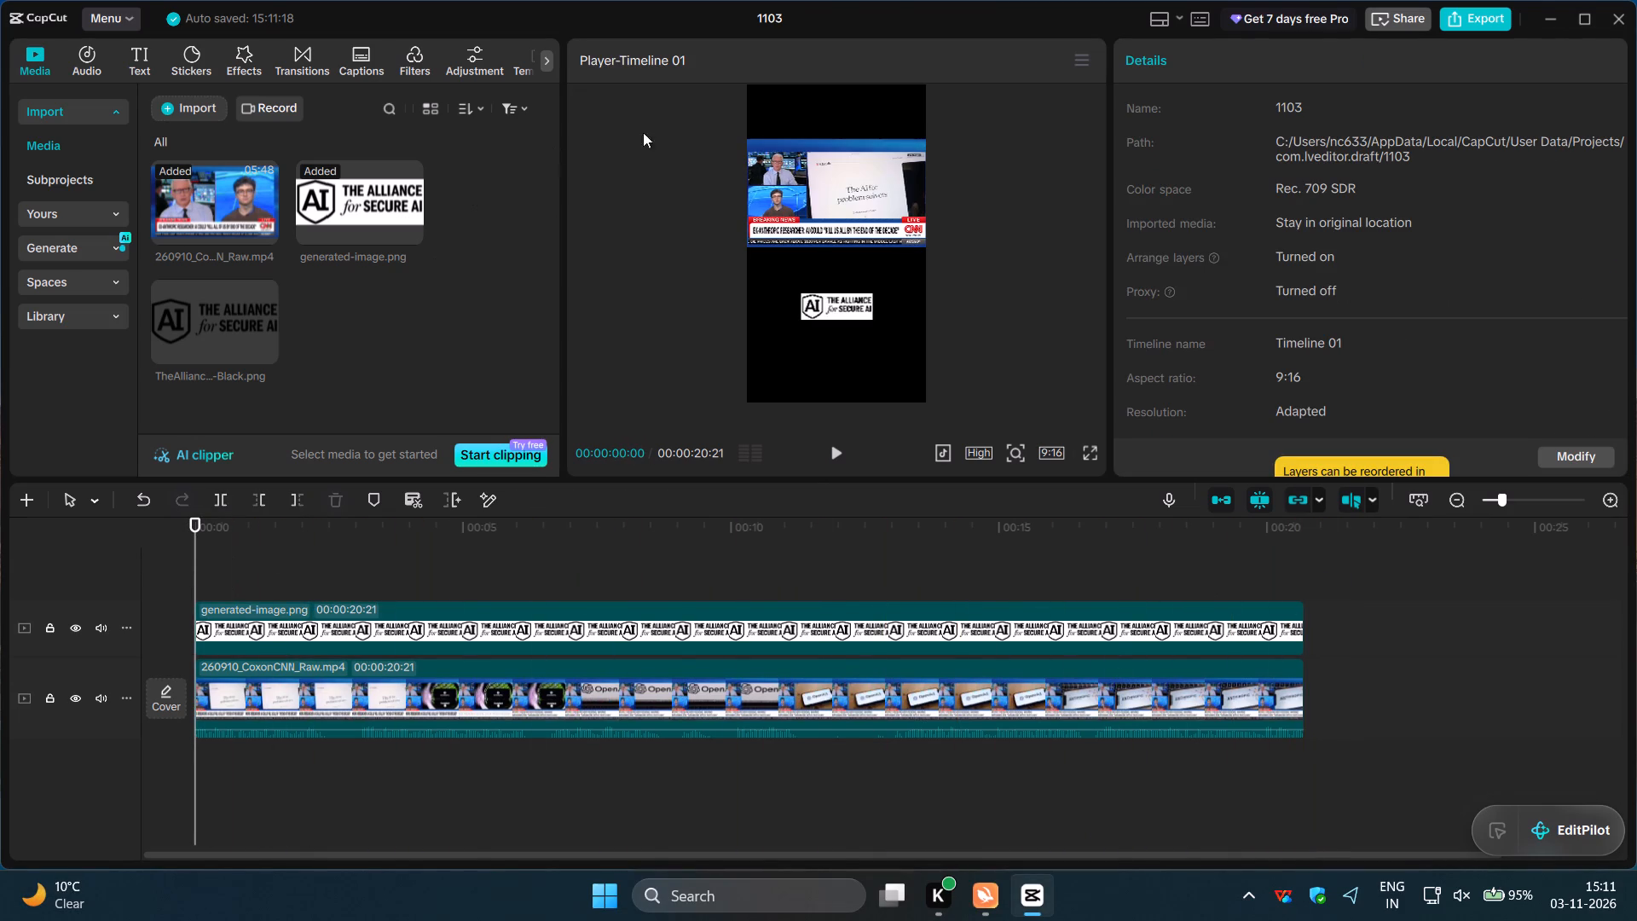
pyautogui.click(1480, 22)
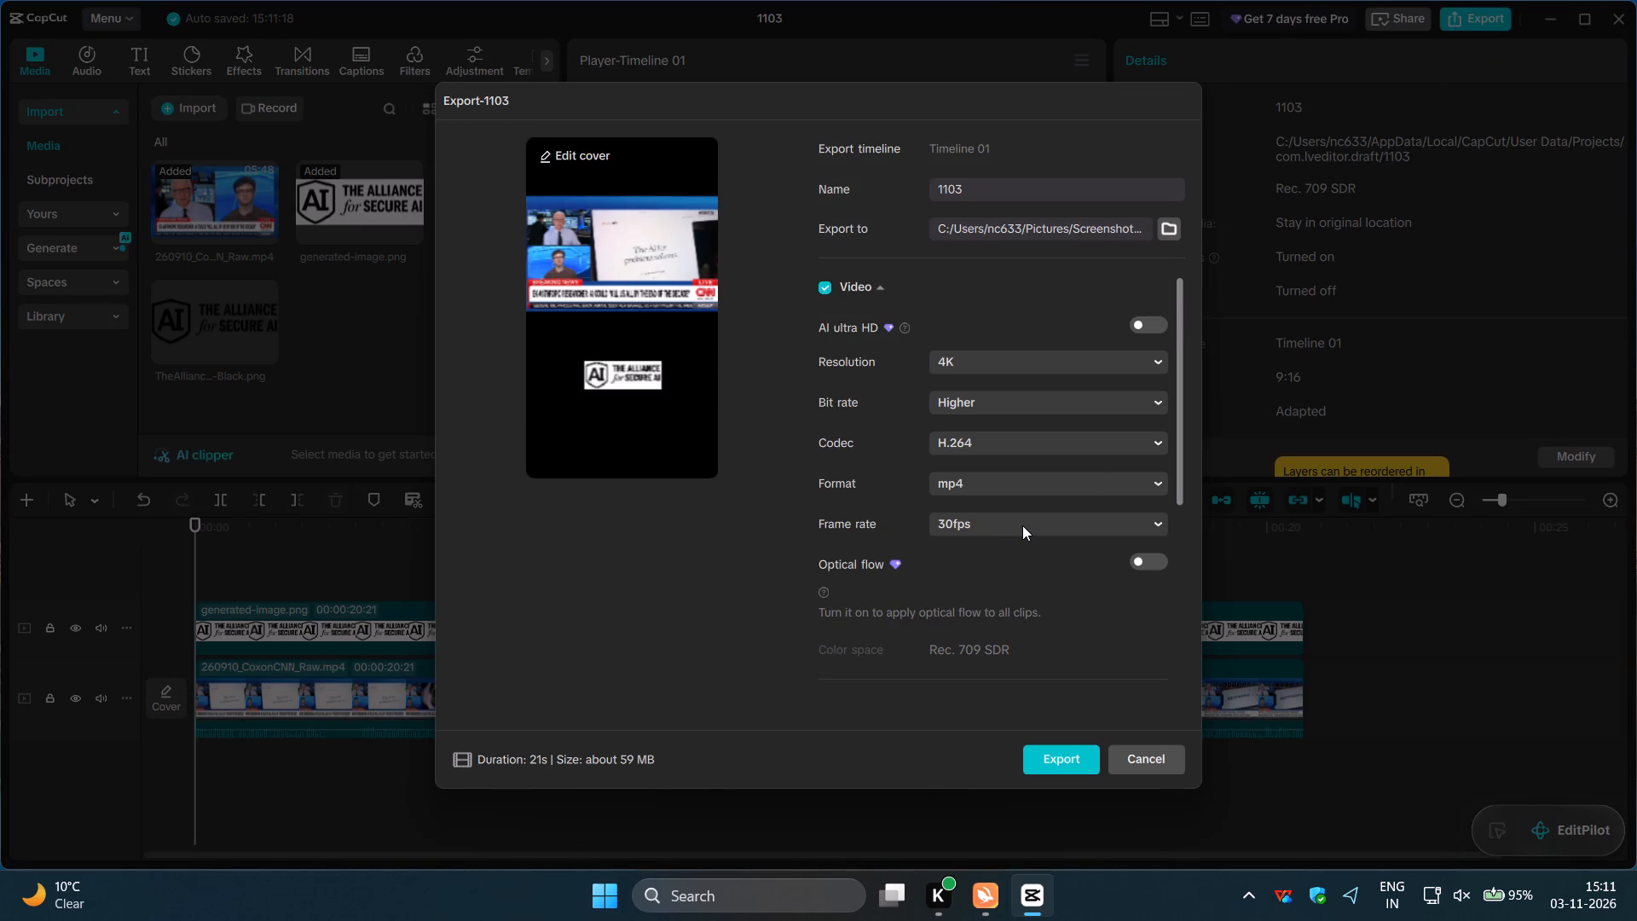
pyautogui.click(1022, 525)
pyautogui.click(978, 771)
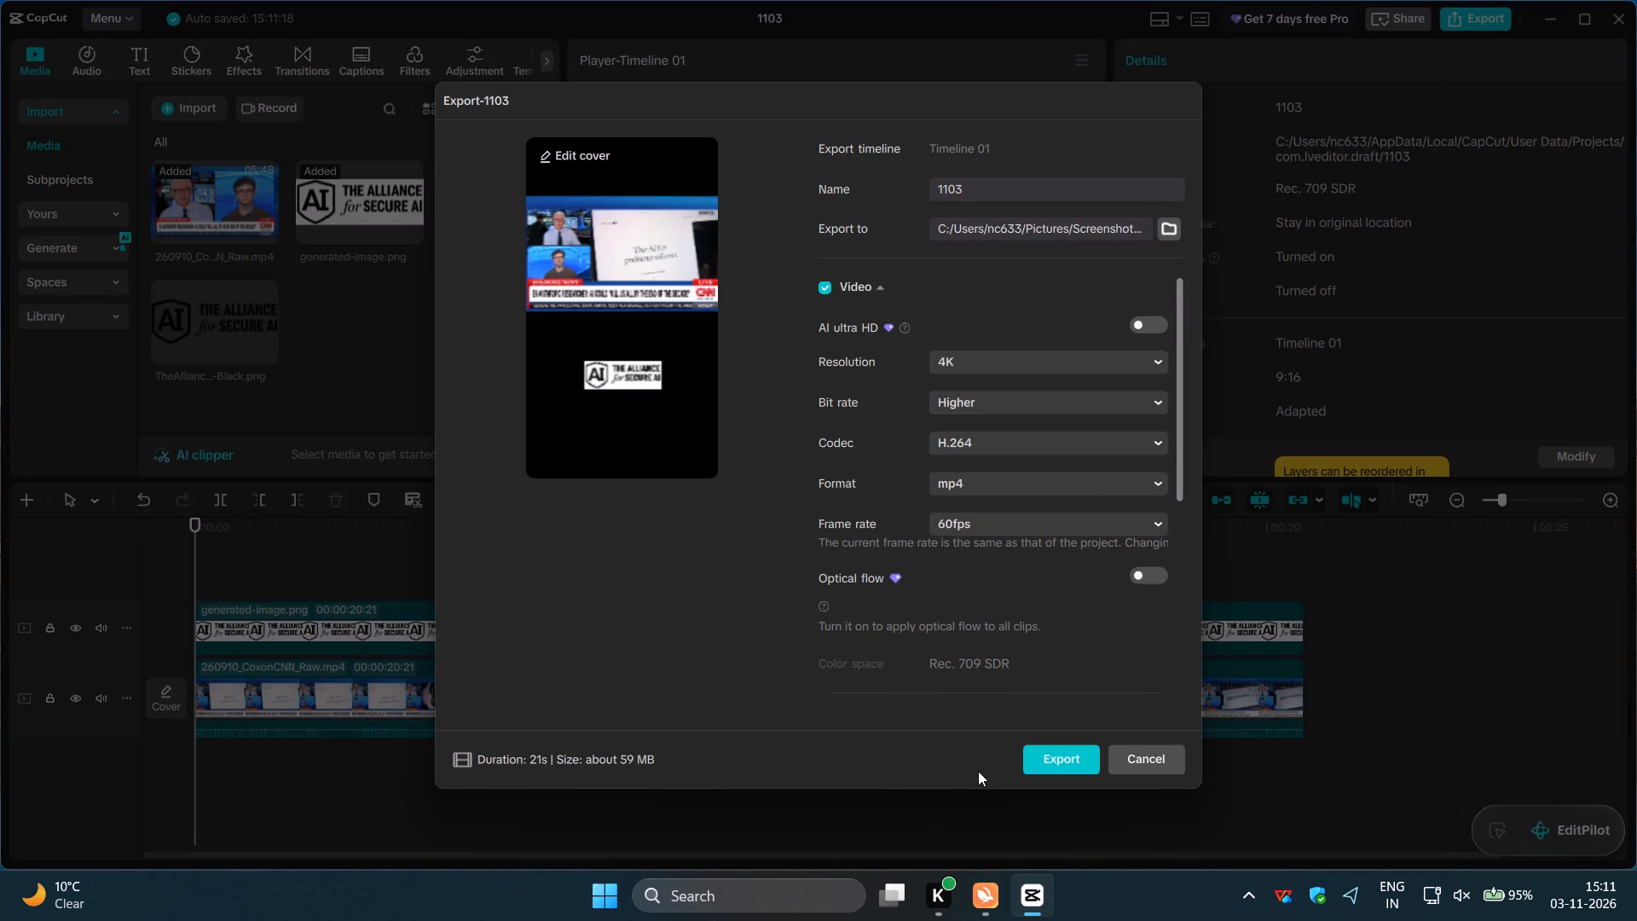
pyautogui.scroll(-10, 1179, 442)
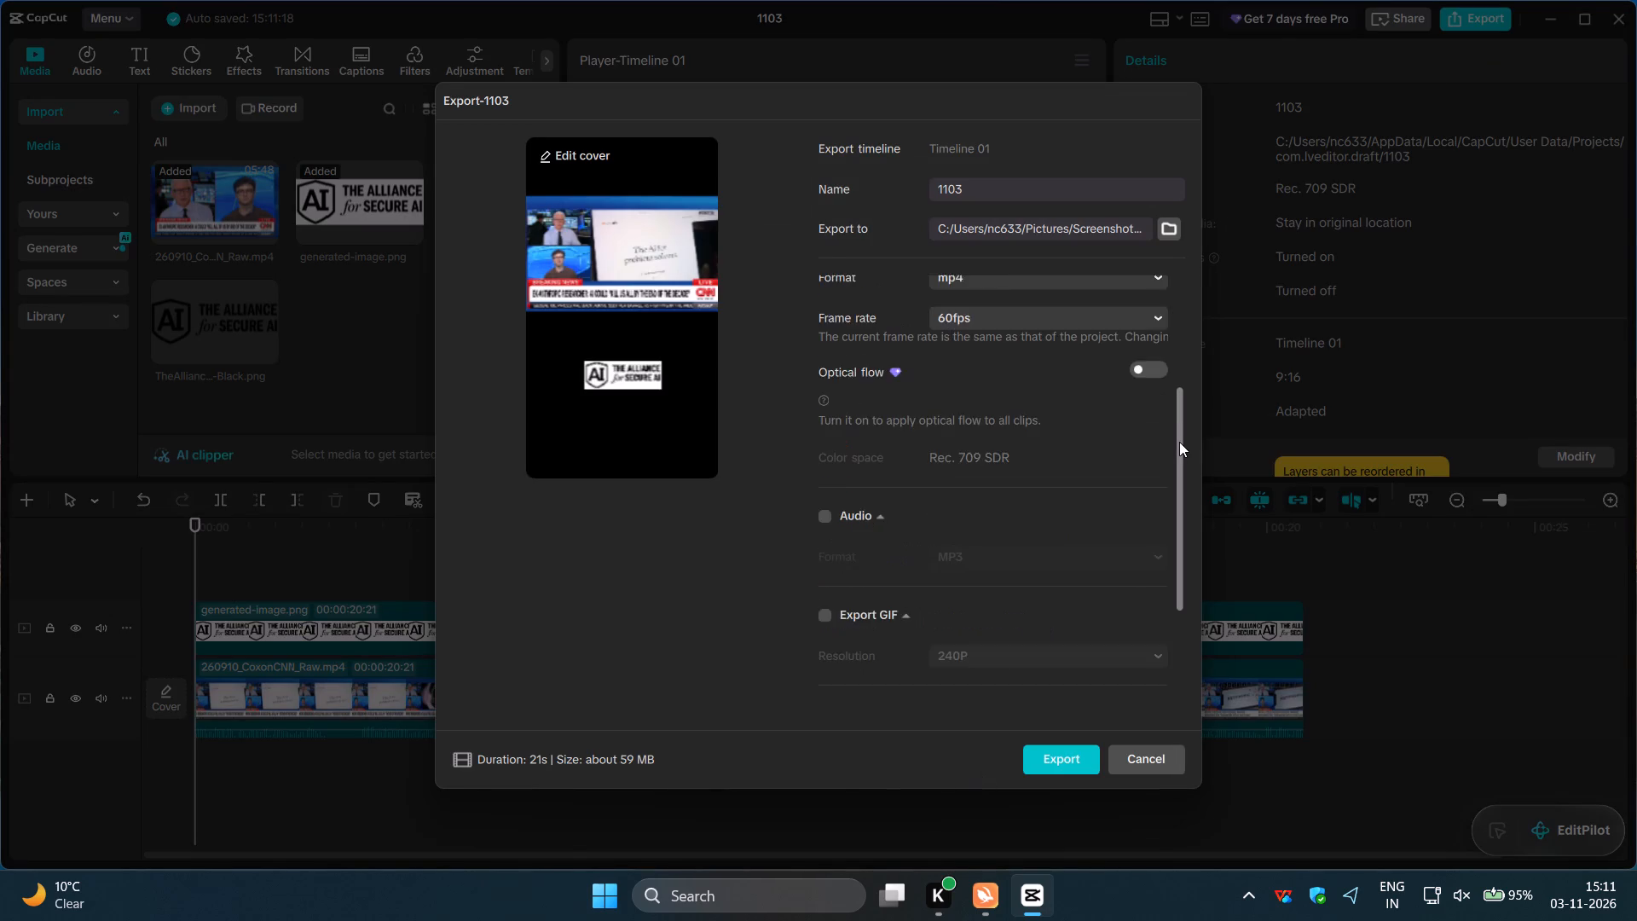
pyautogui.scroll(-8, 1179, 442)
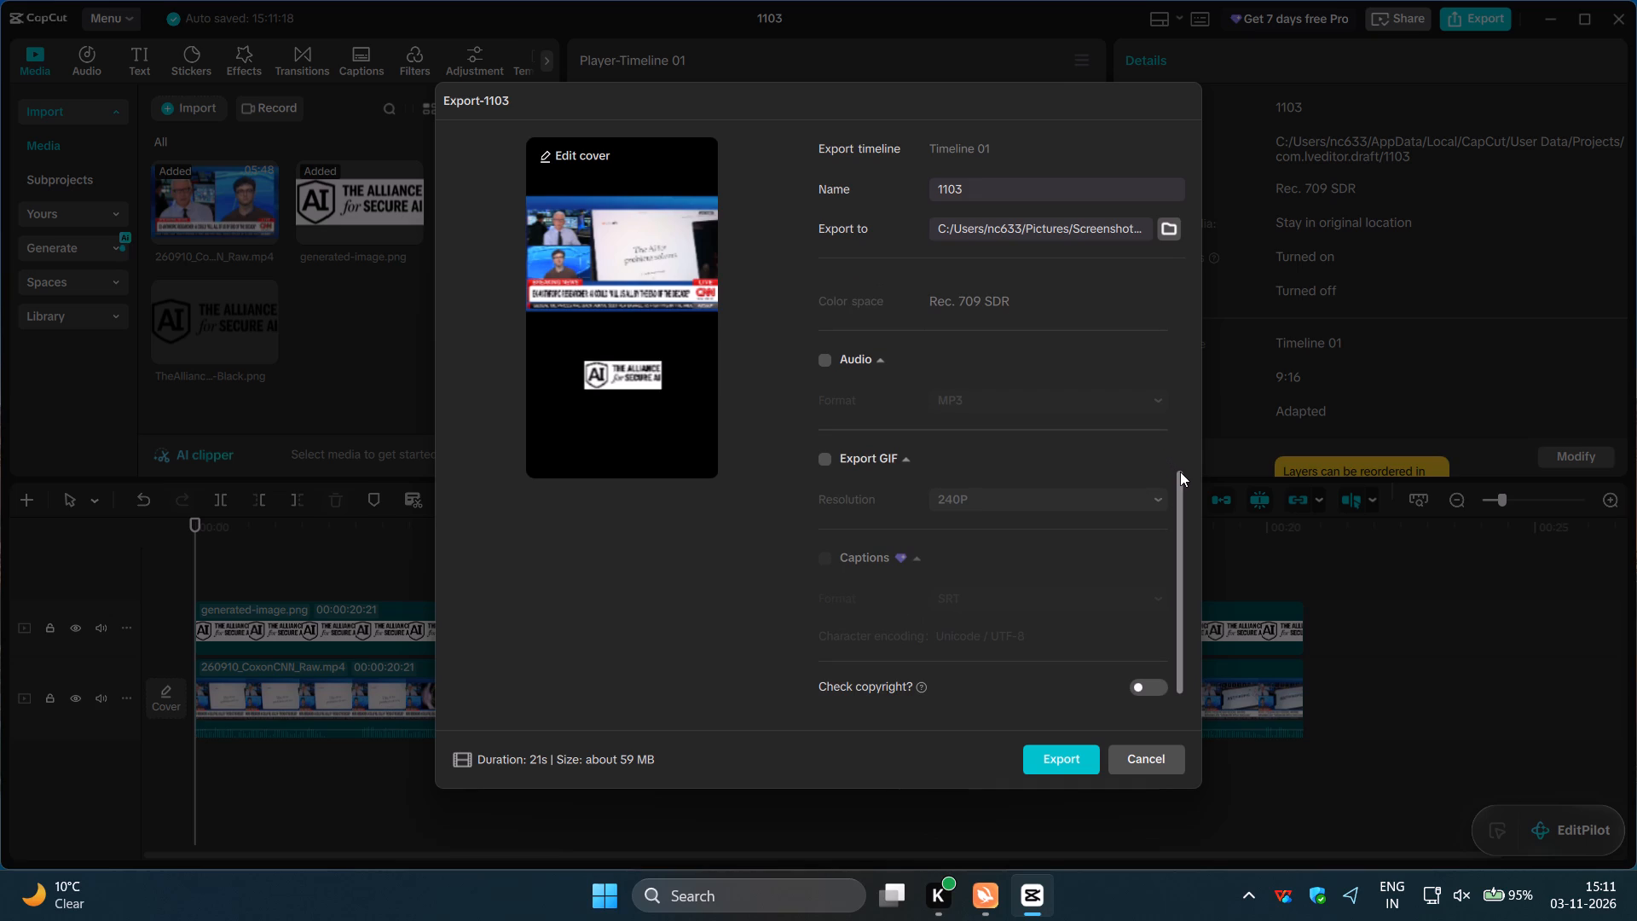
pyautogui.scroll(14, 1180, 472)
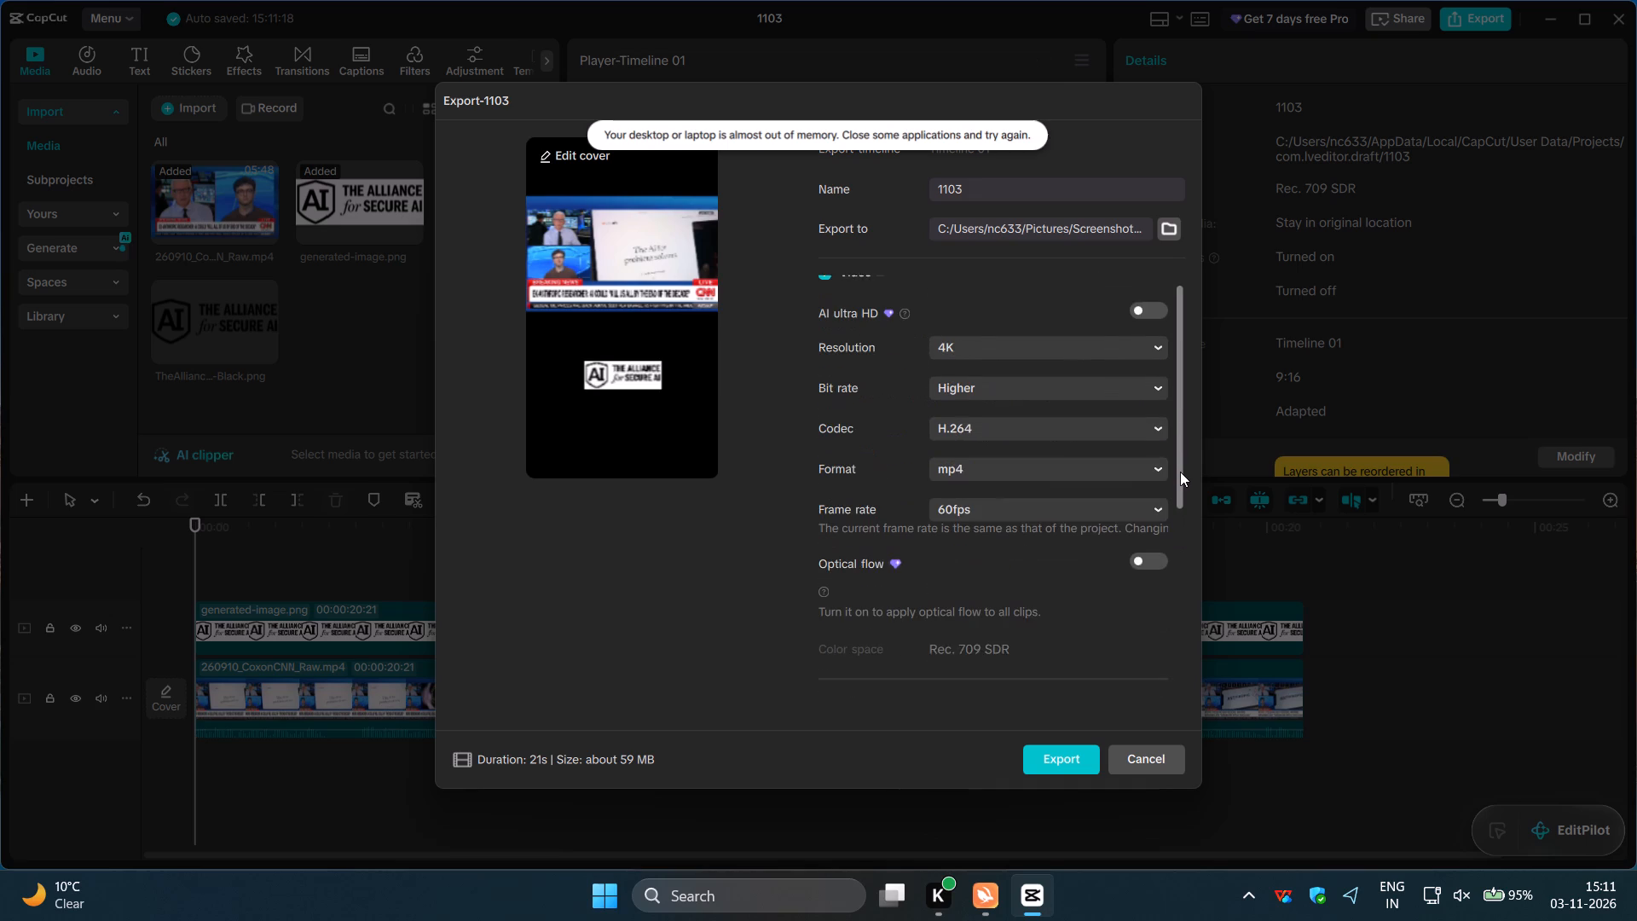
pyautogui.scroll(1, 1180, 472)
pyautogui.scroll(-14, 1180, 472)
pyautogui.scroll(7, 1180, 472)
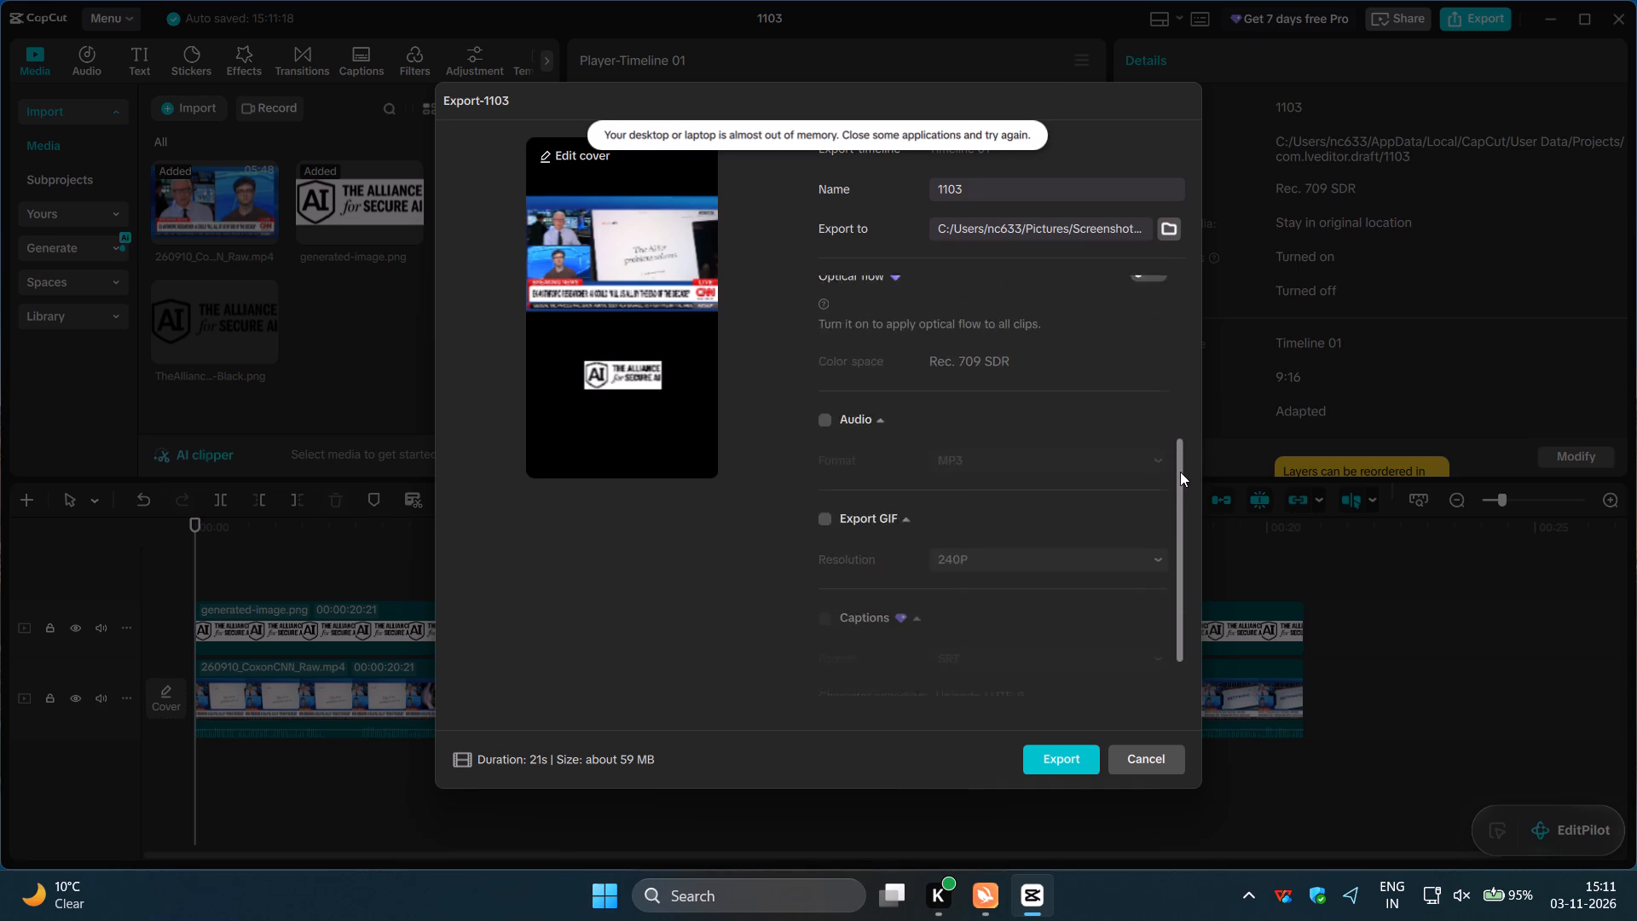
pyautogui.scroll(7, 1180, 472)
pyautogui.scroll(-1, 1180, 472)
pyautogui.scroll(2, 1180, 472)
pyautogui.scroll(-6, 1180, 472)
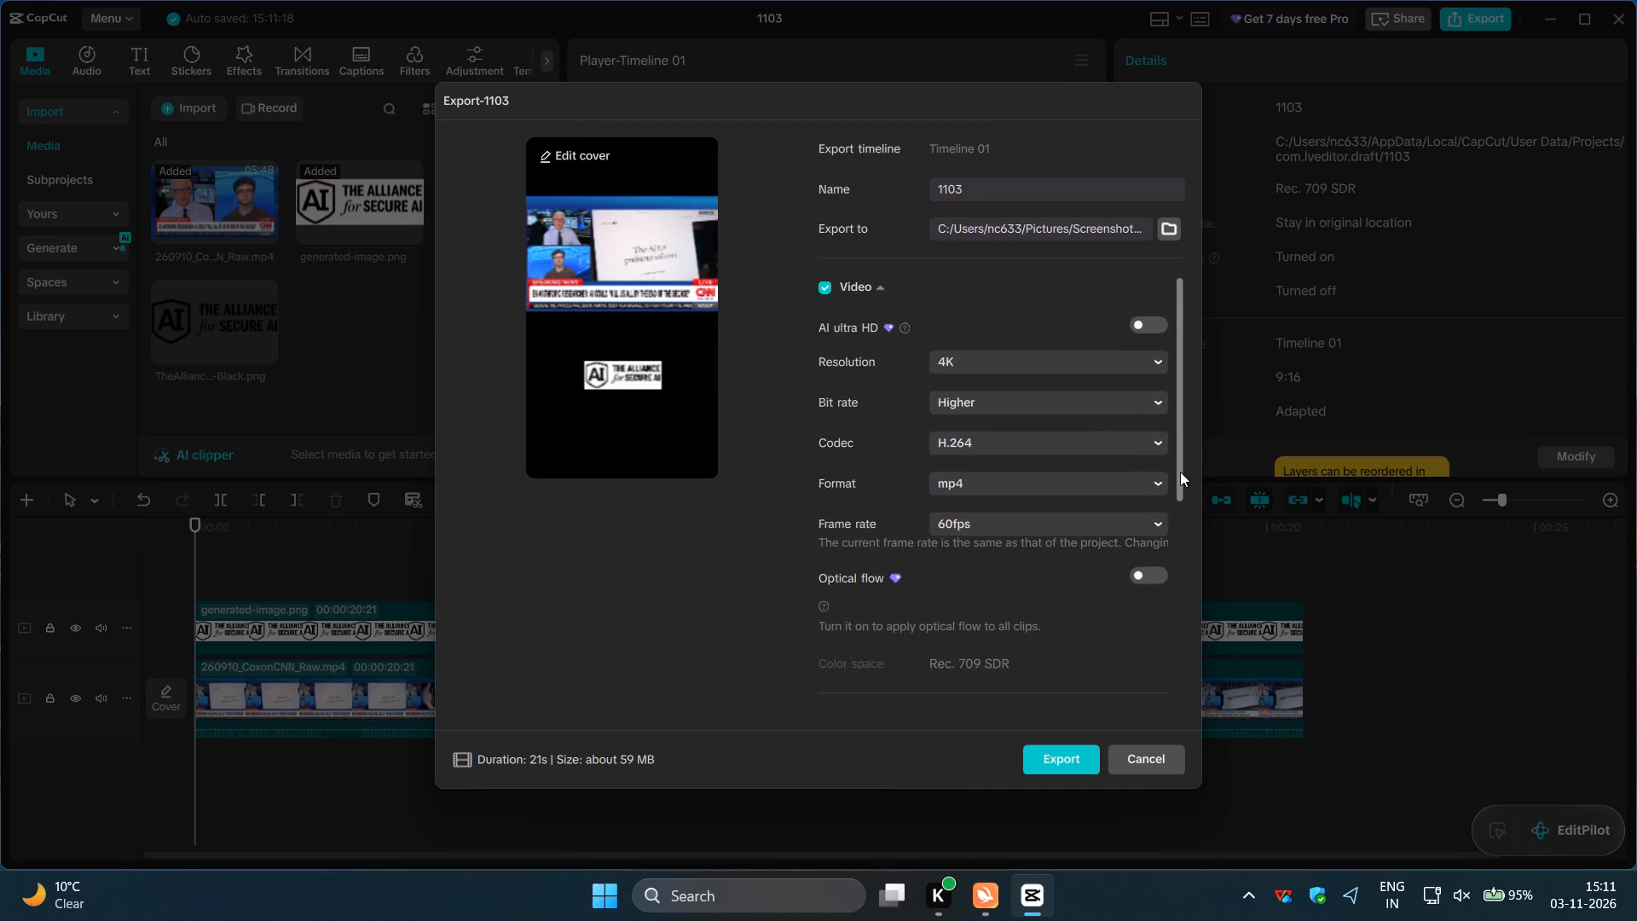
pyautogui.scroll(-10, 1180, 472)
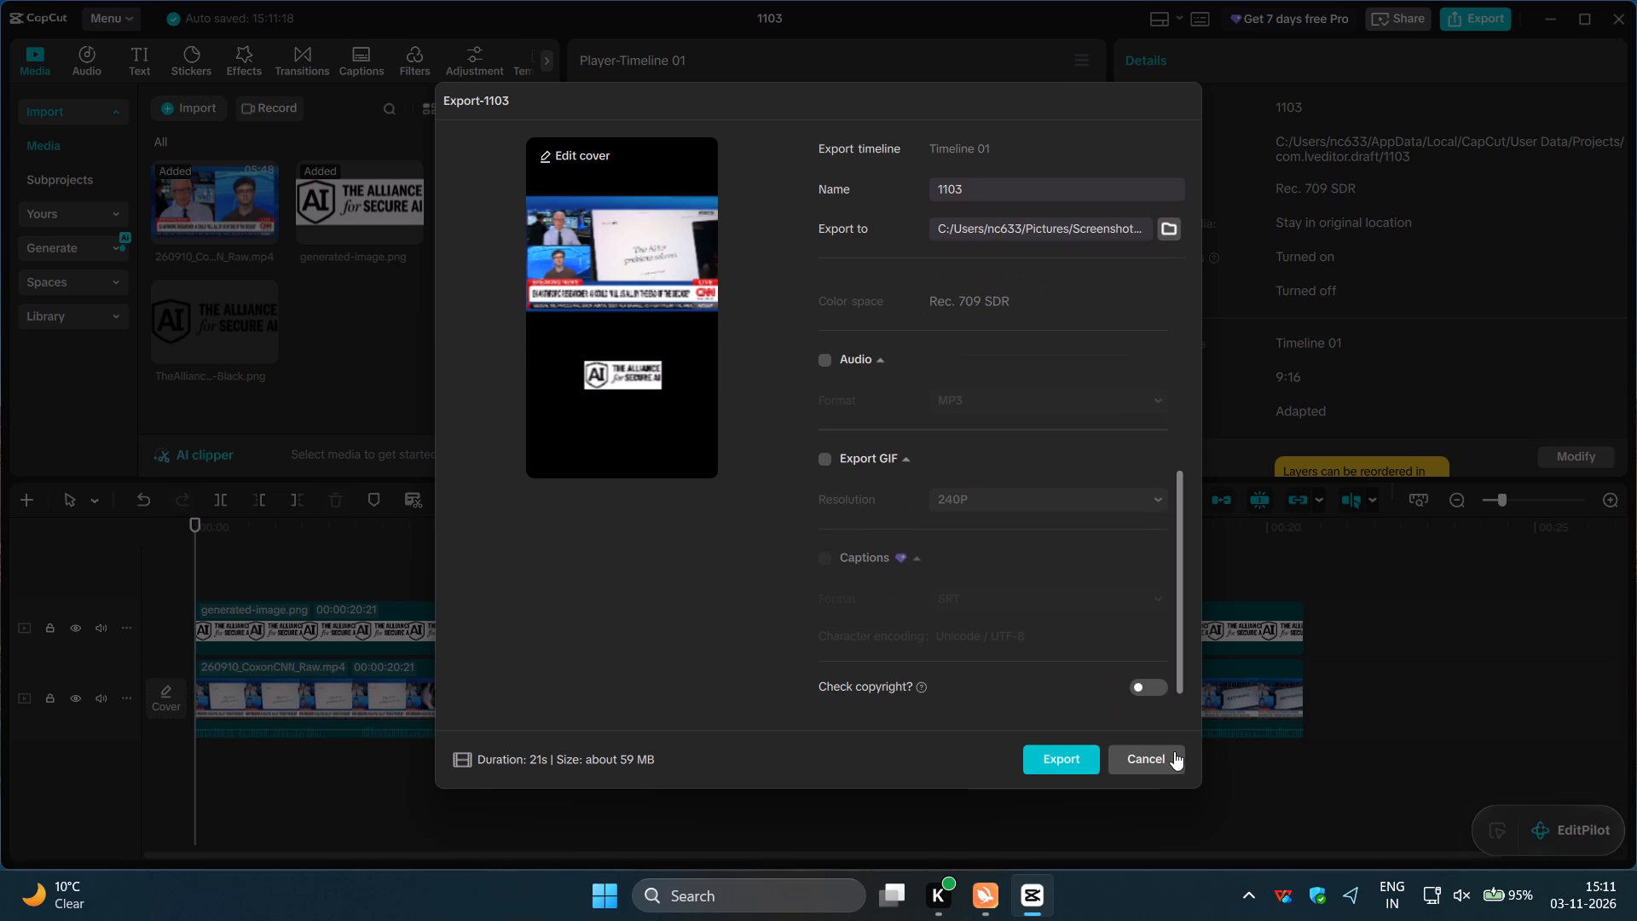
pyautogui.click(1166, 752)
# In File Explorer, delete the five 1101 videos and the "Asking A 30-Year-Old Billionaire CEO" video from the Pictures Screenshots folder.
pyautogui.click(598, 889)
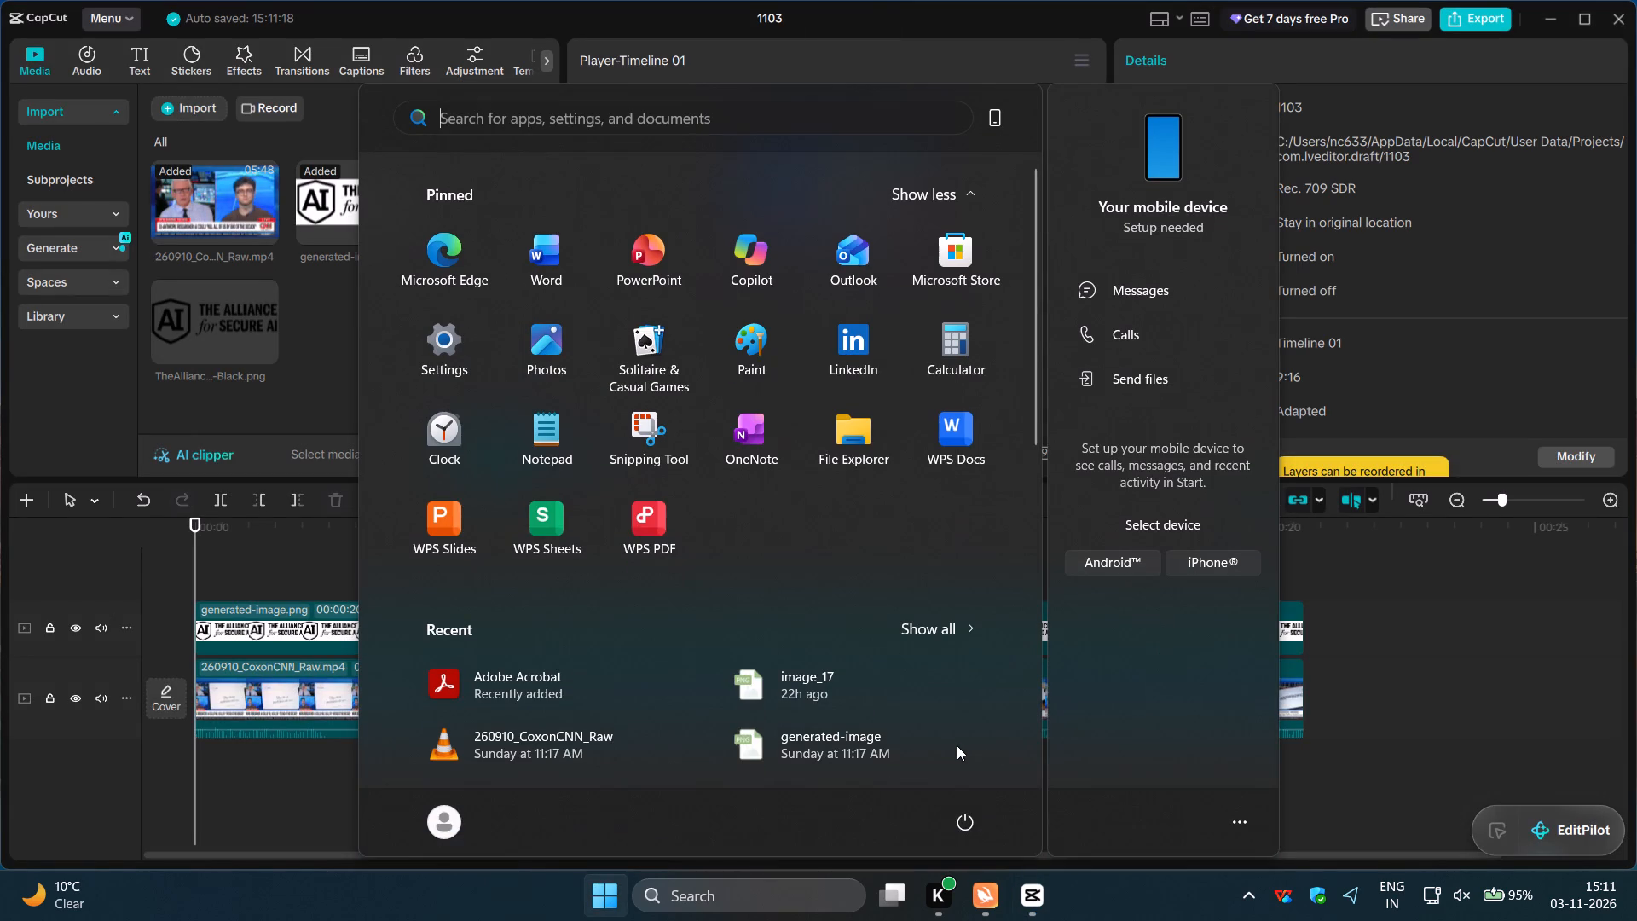
pyautogui.click(858, 420)
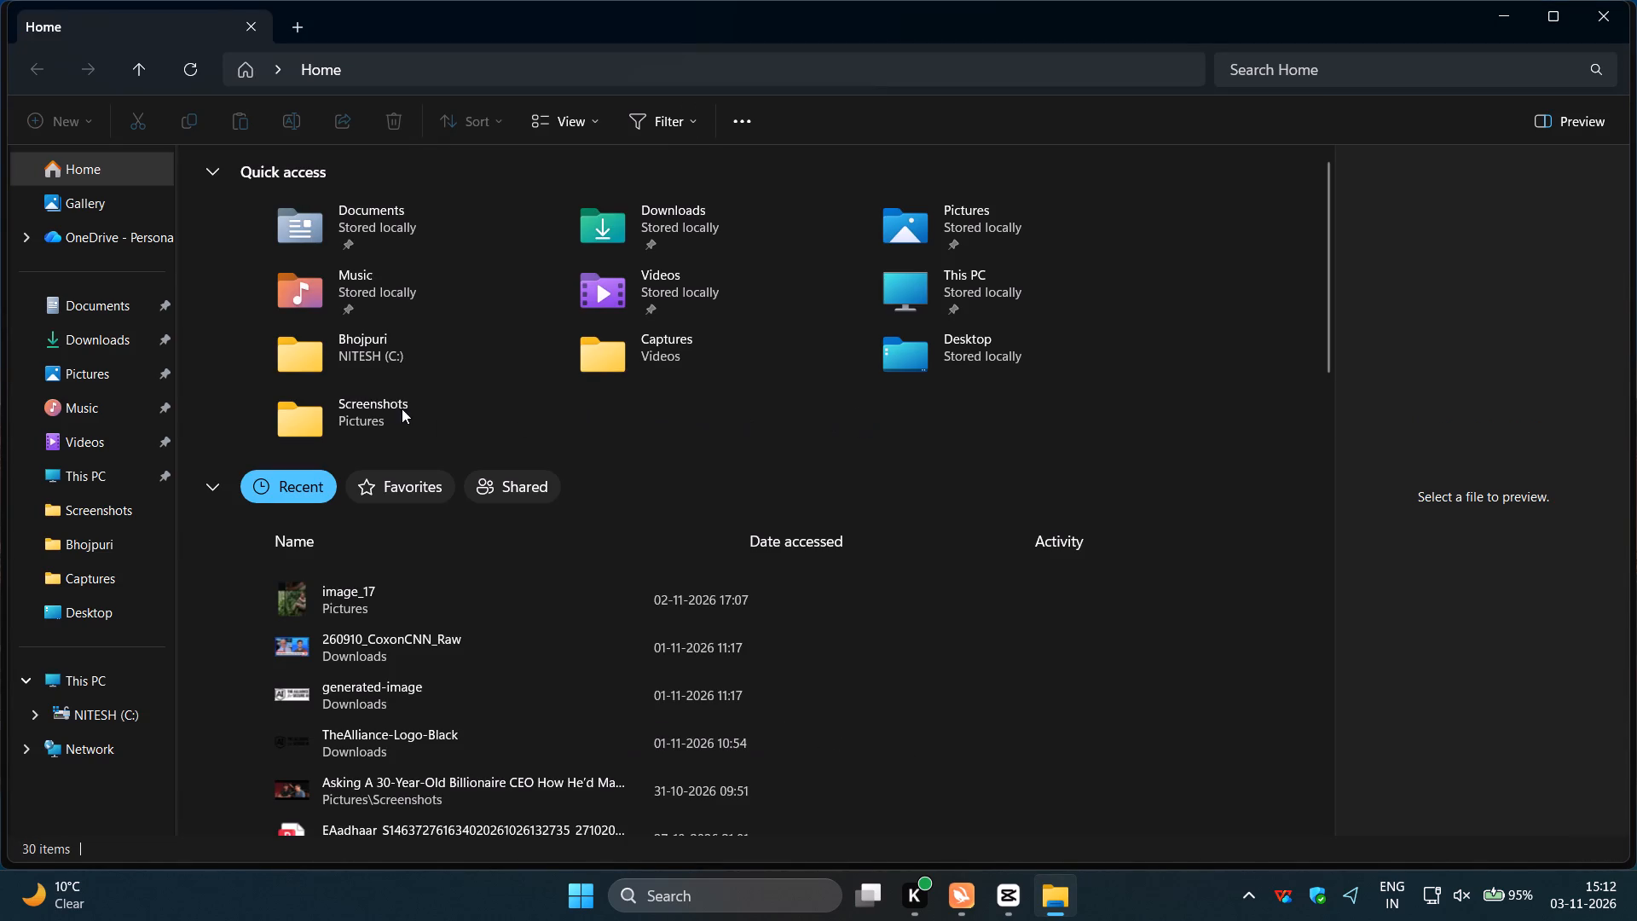
pyautogui.doubleClick(360, 412)
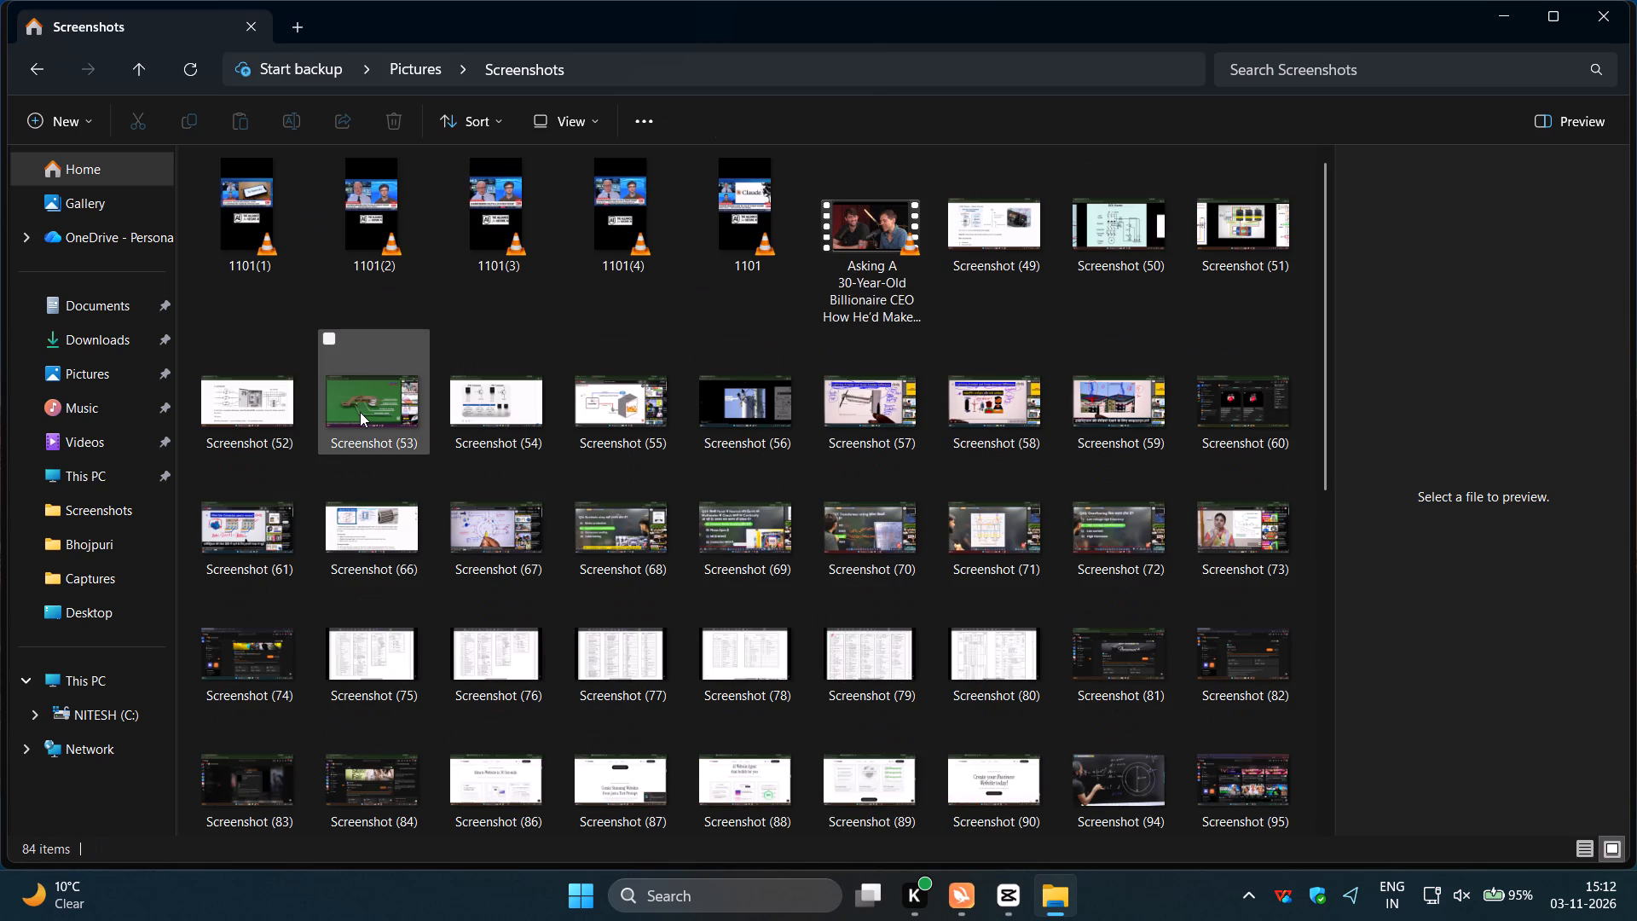
pyautogui.click(252, 221)
pyautogui.click(333, 160)
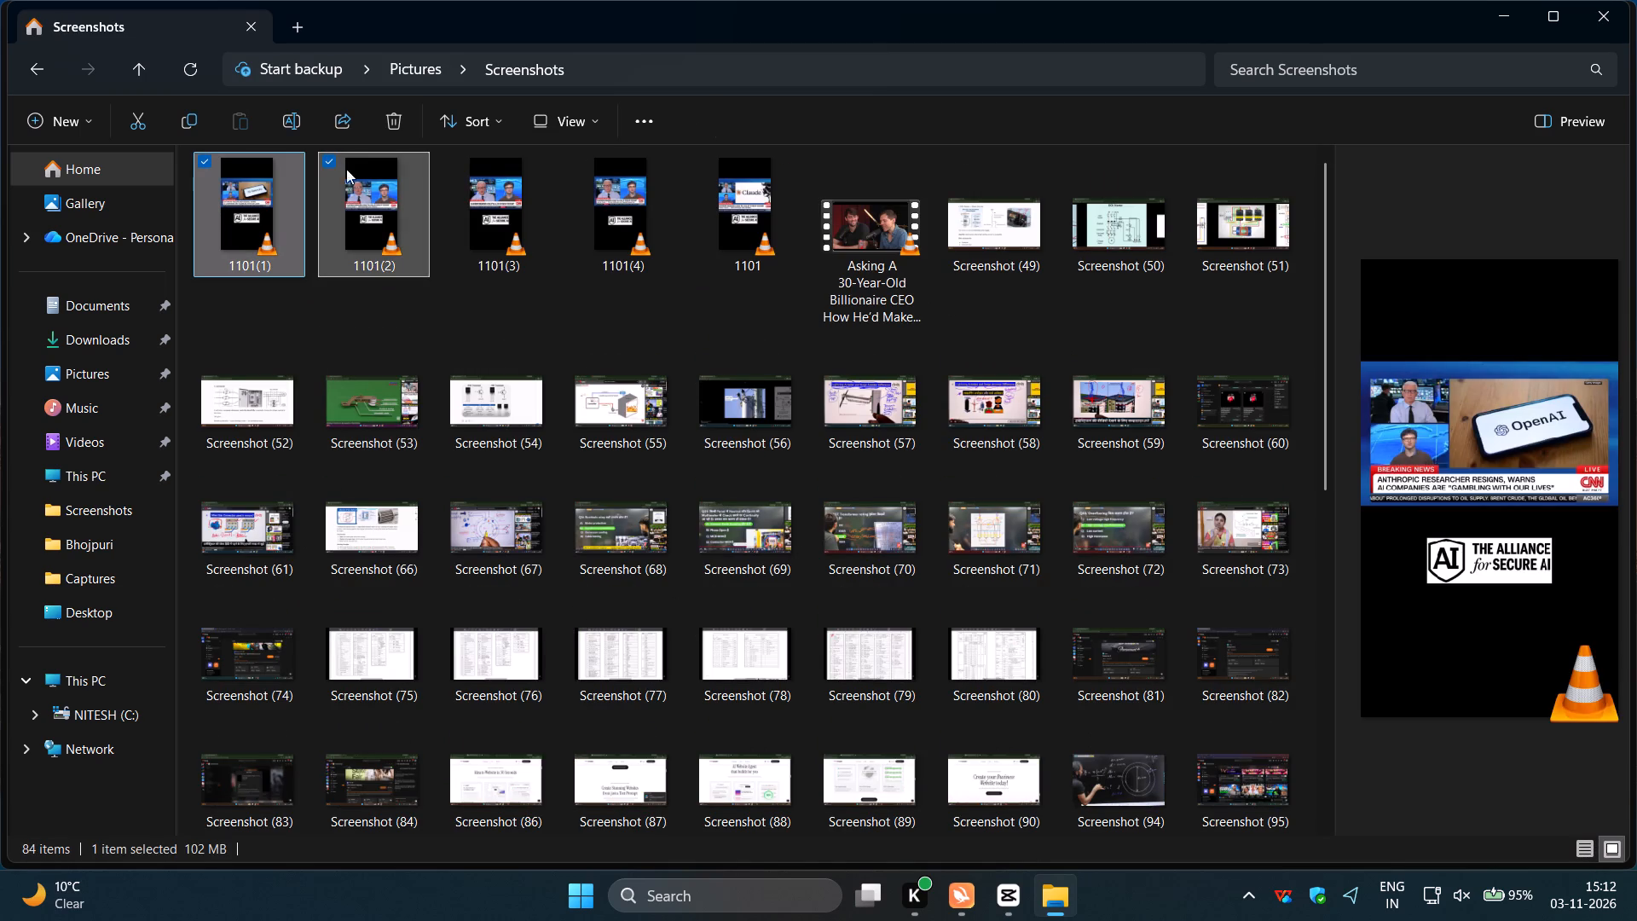
pyautogui.click(458, 160)
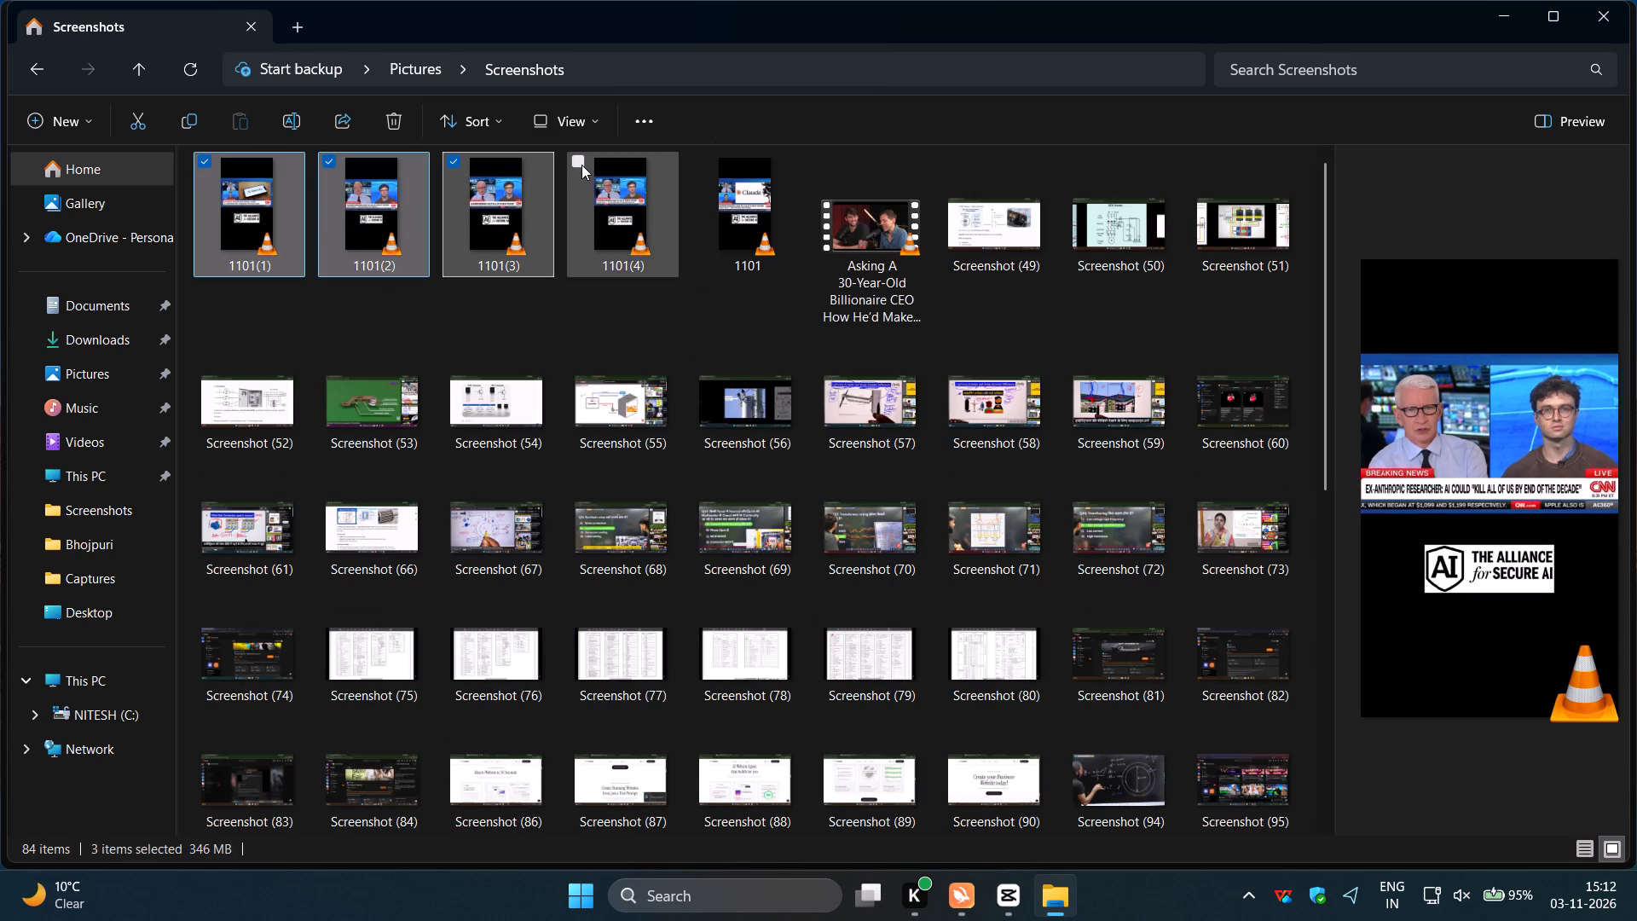
pyautogui.click(581, 165)
pyautogui.click(704, 159)
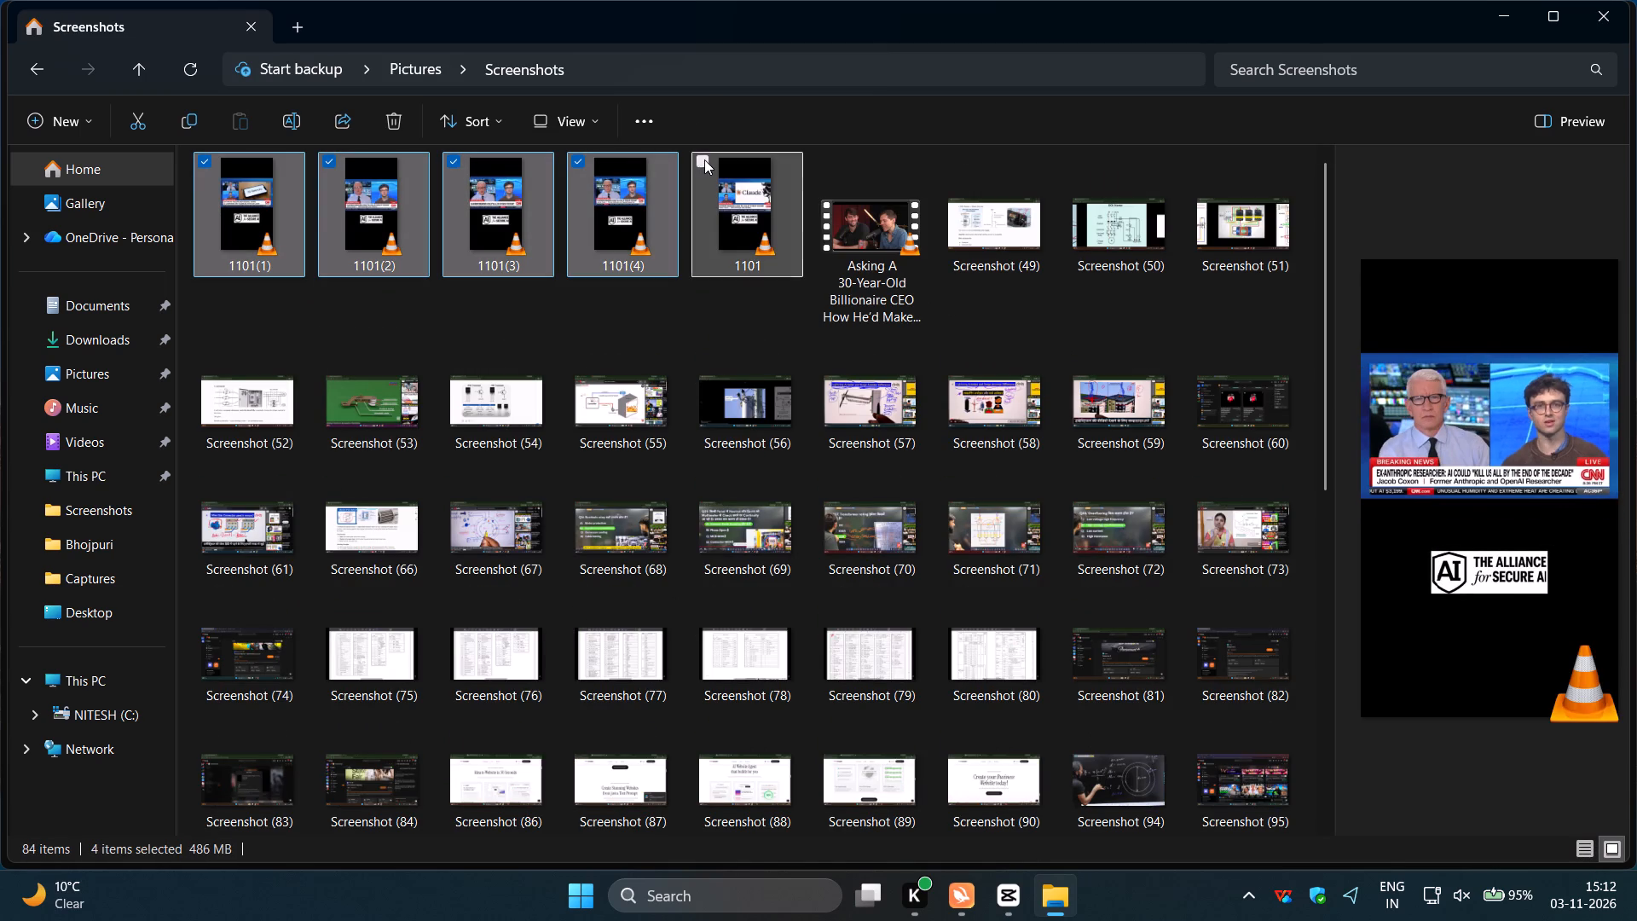
pyautogui.click(824, 159)
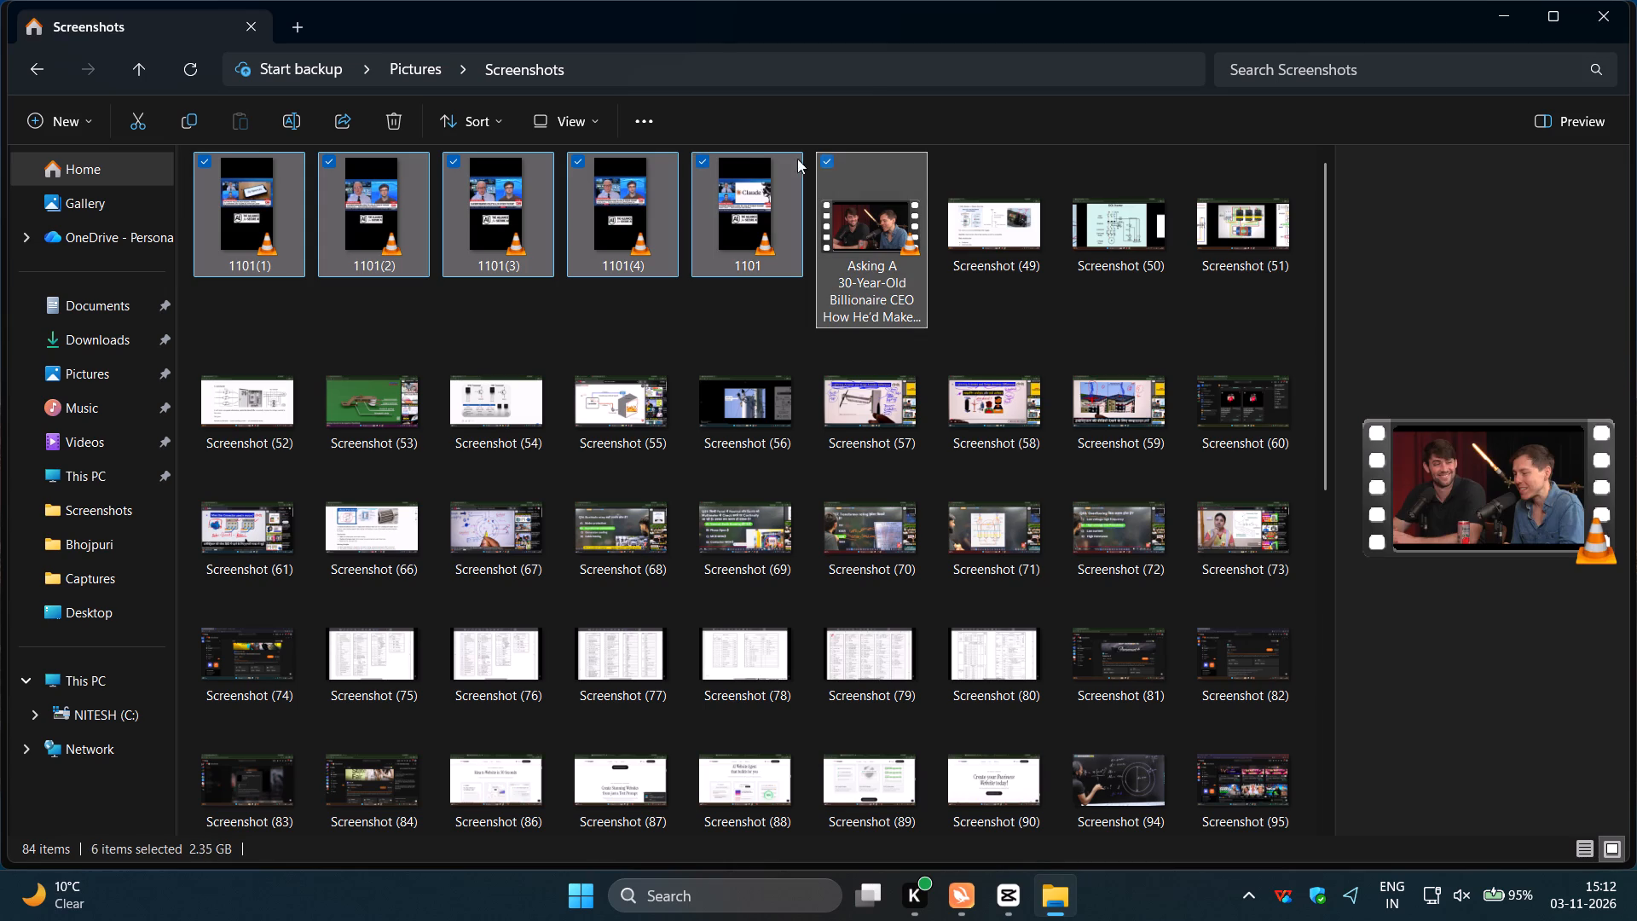
pyautogui.click(393, 125)
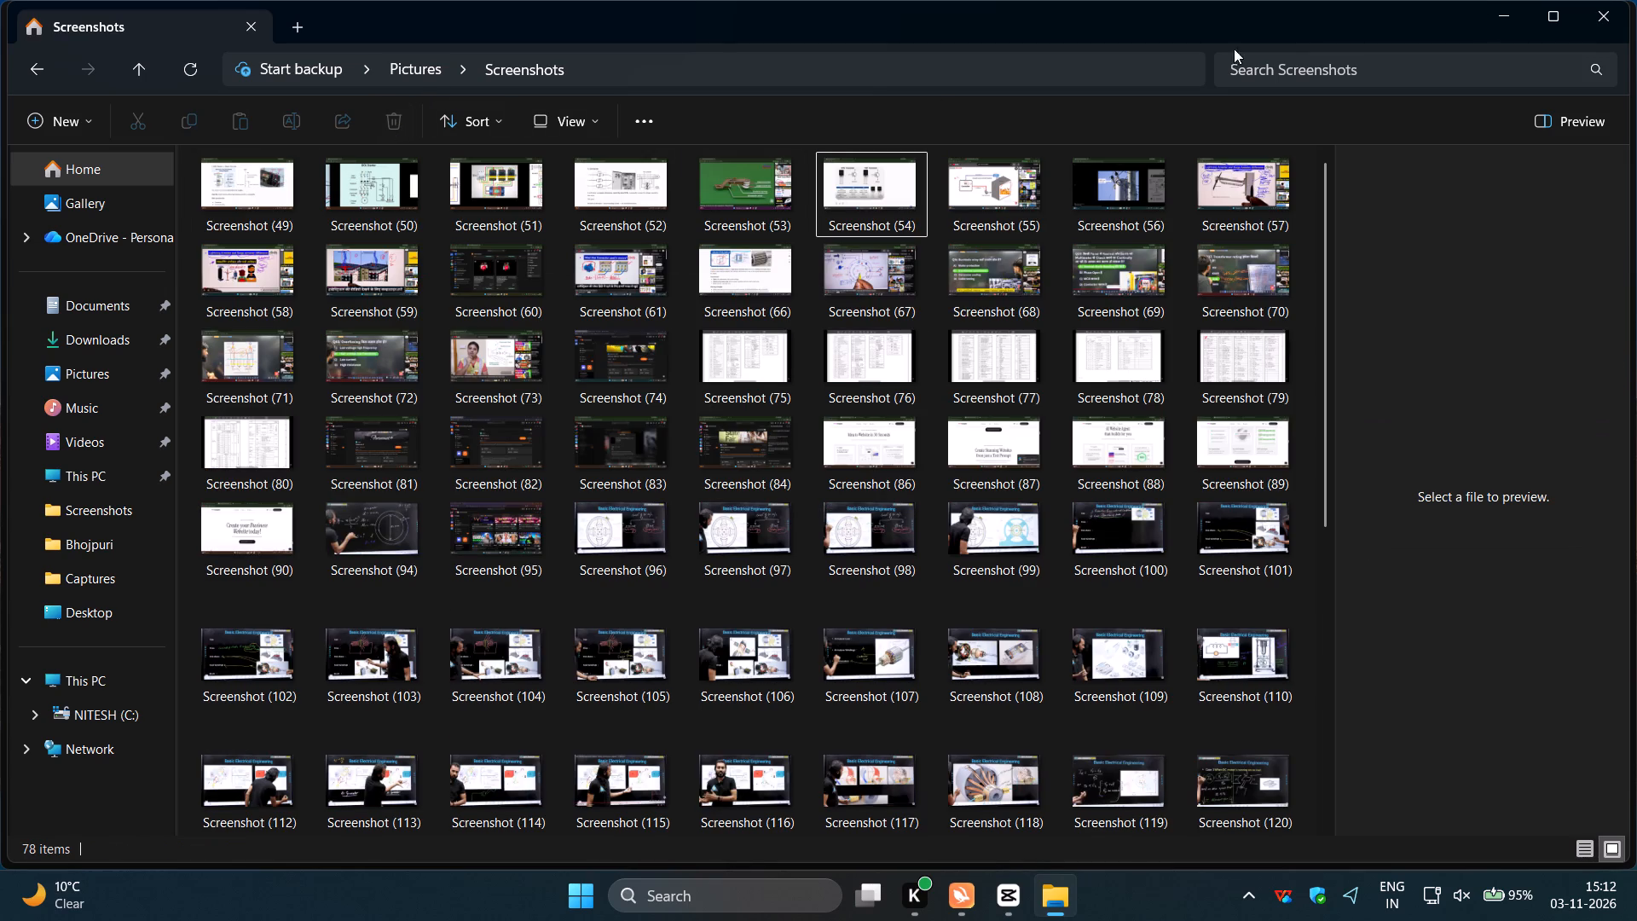
pyautogui.click(1594, 20)
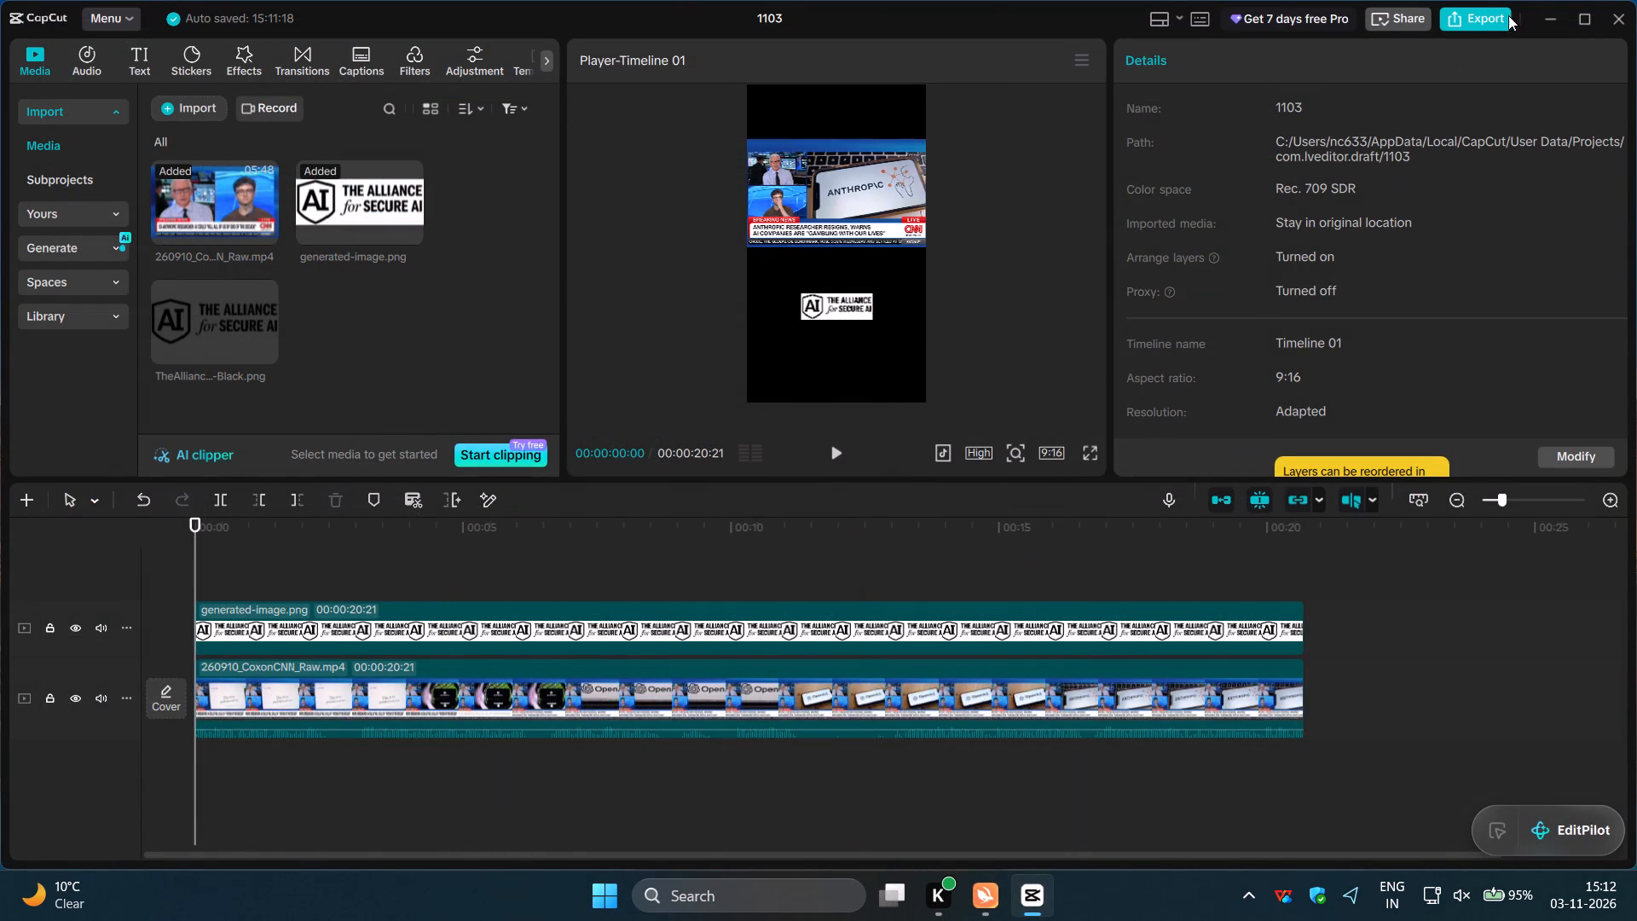
# Back in CapCut, export project 1103 with the frame rate set to 60fps.
pyautogui.click(1479, 17)
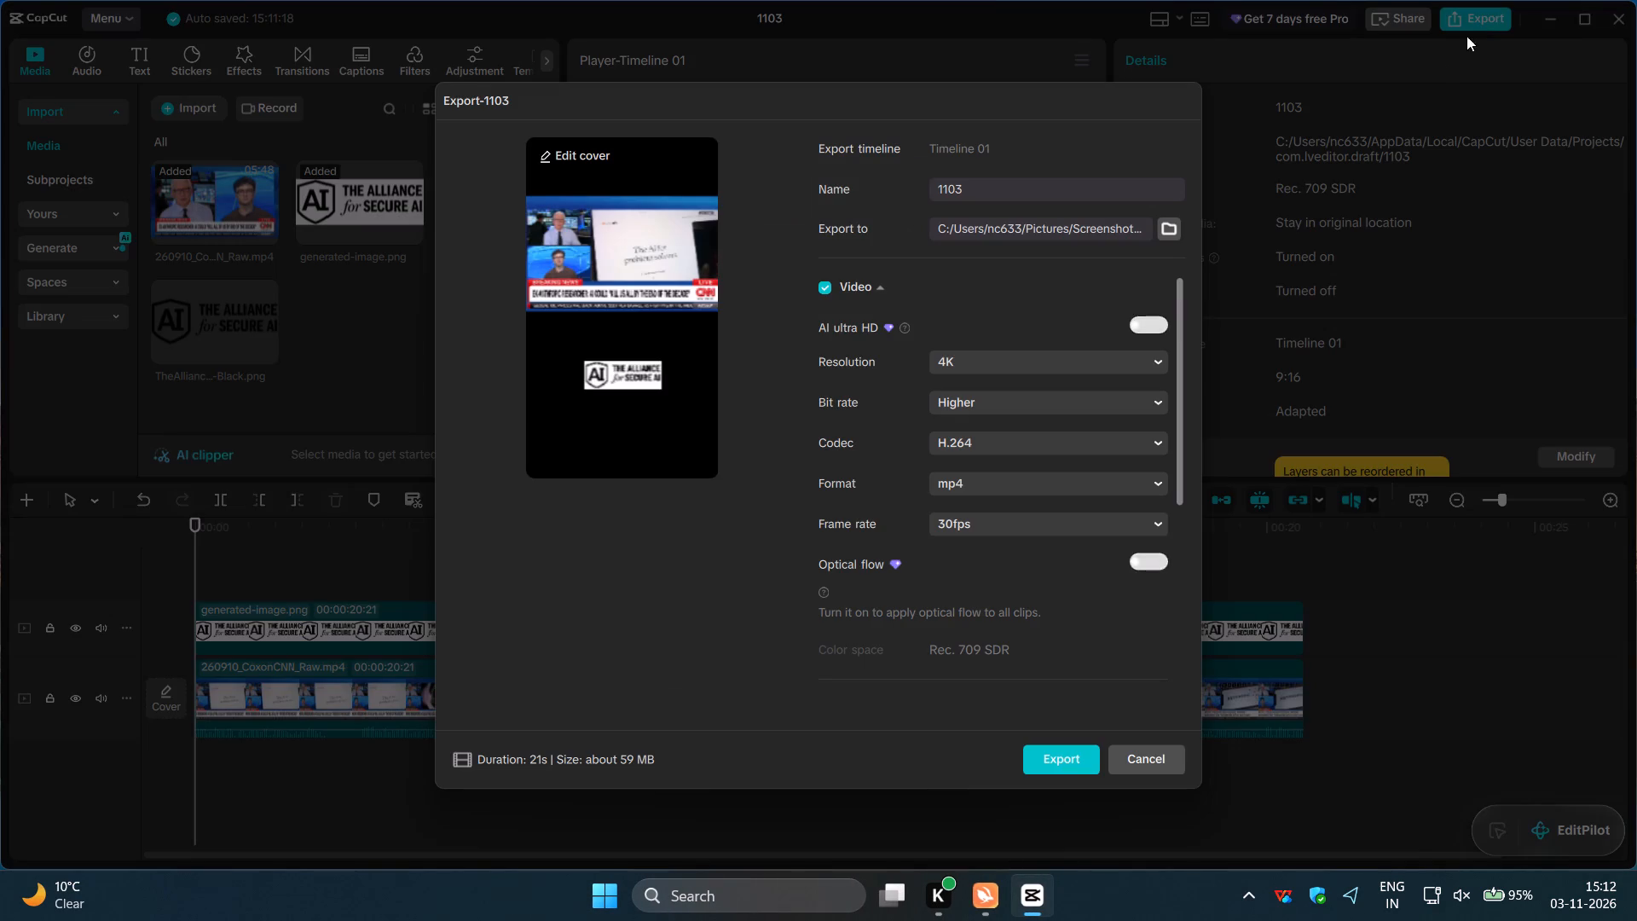
pyautogui.click(1101, 529)
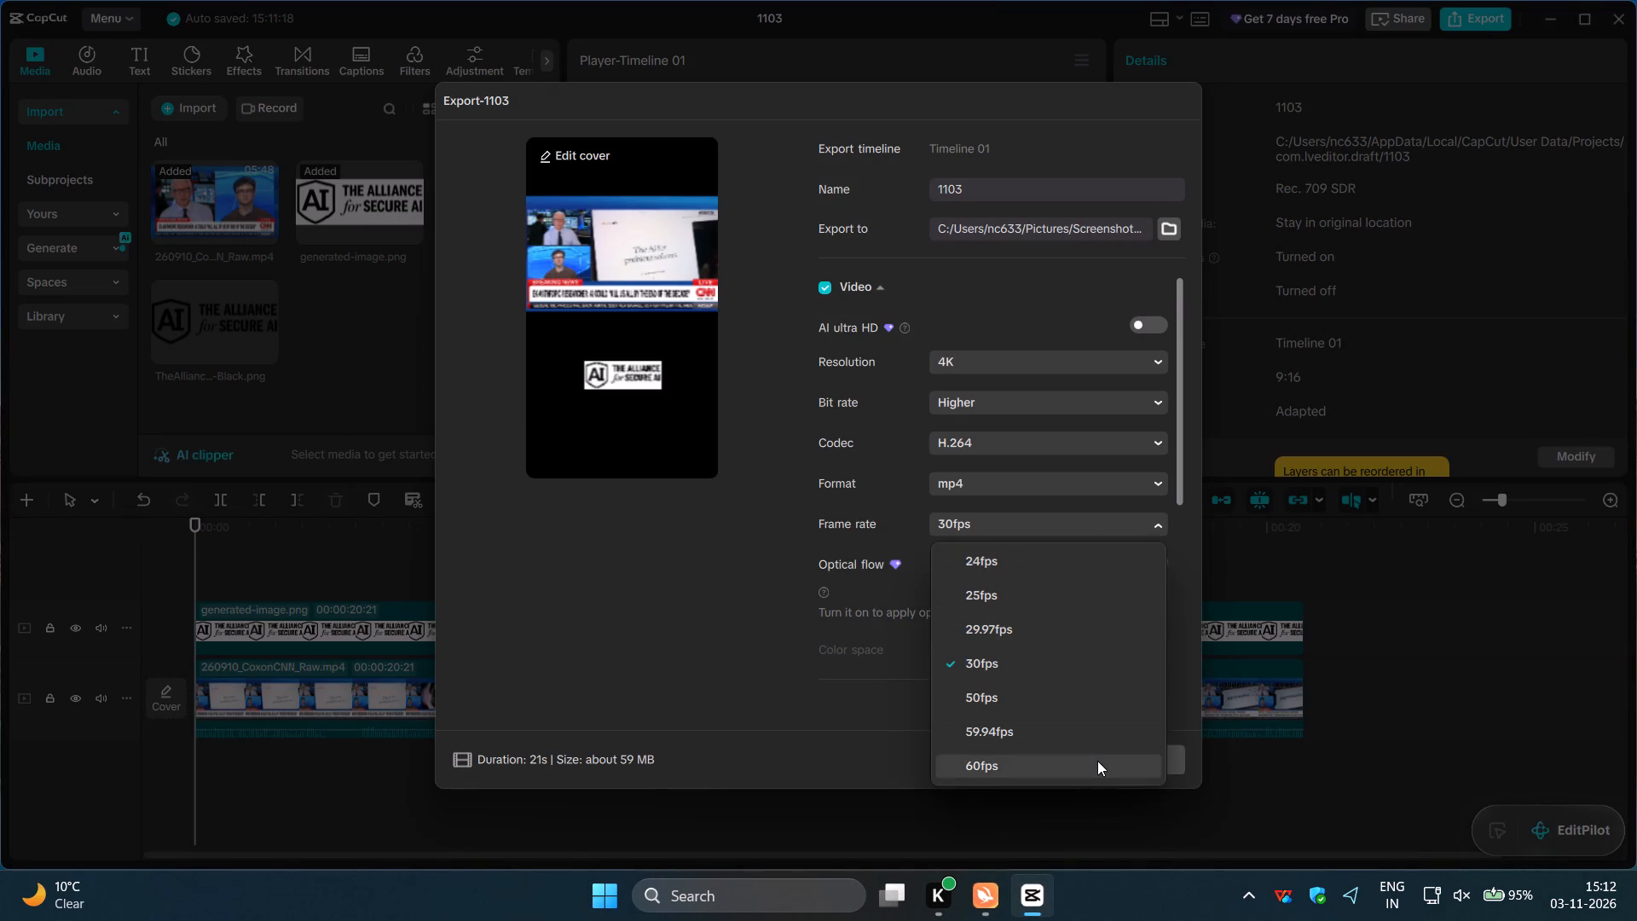
pyautogui.click(1097, 761)
pyautogui.click(1071, 756)
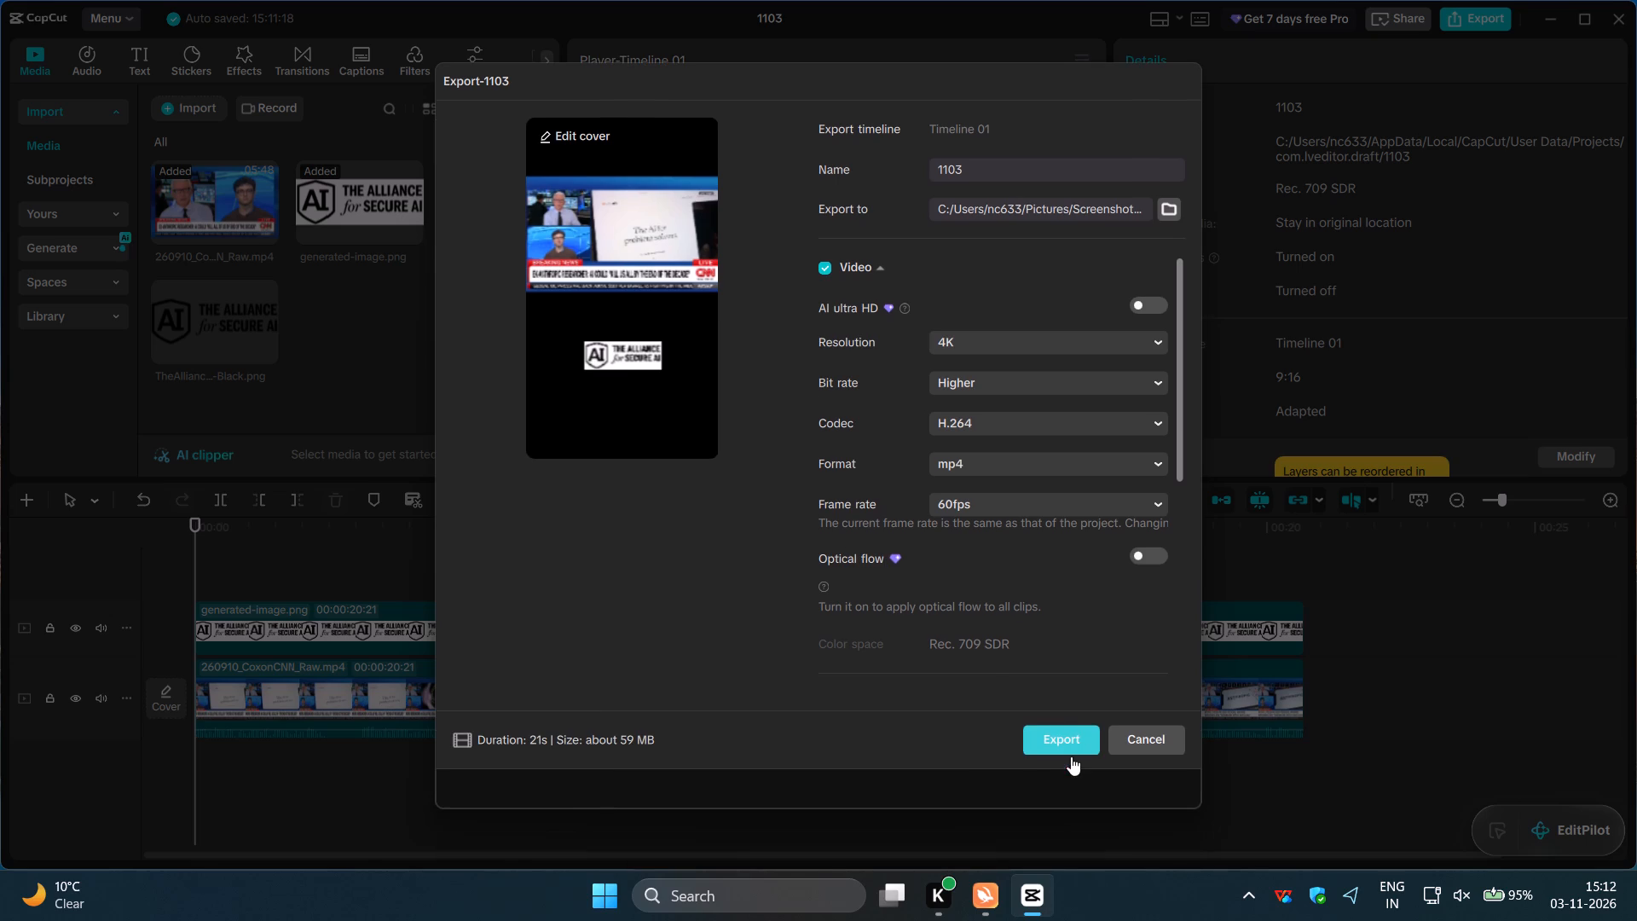
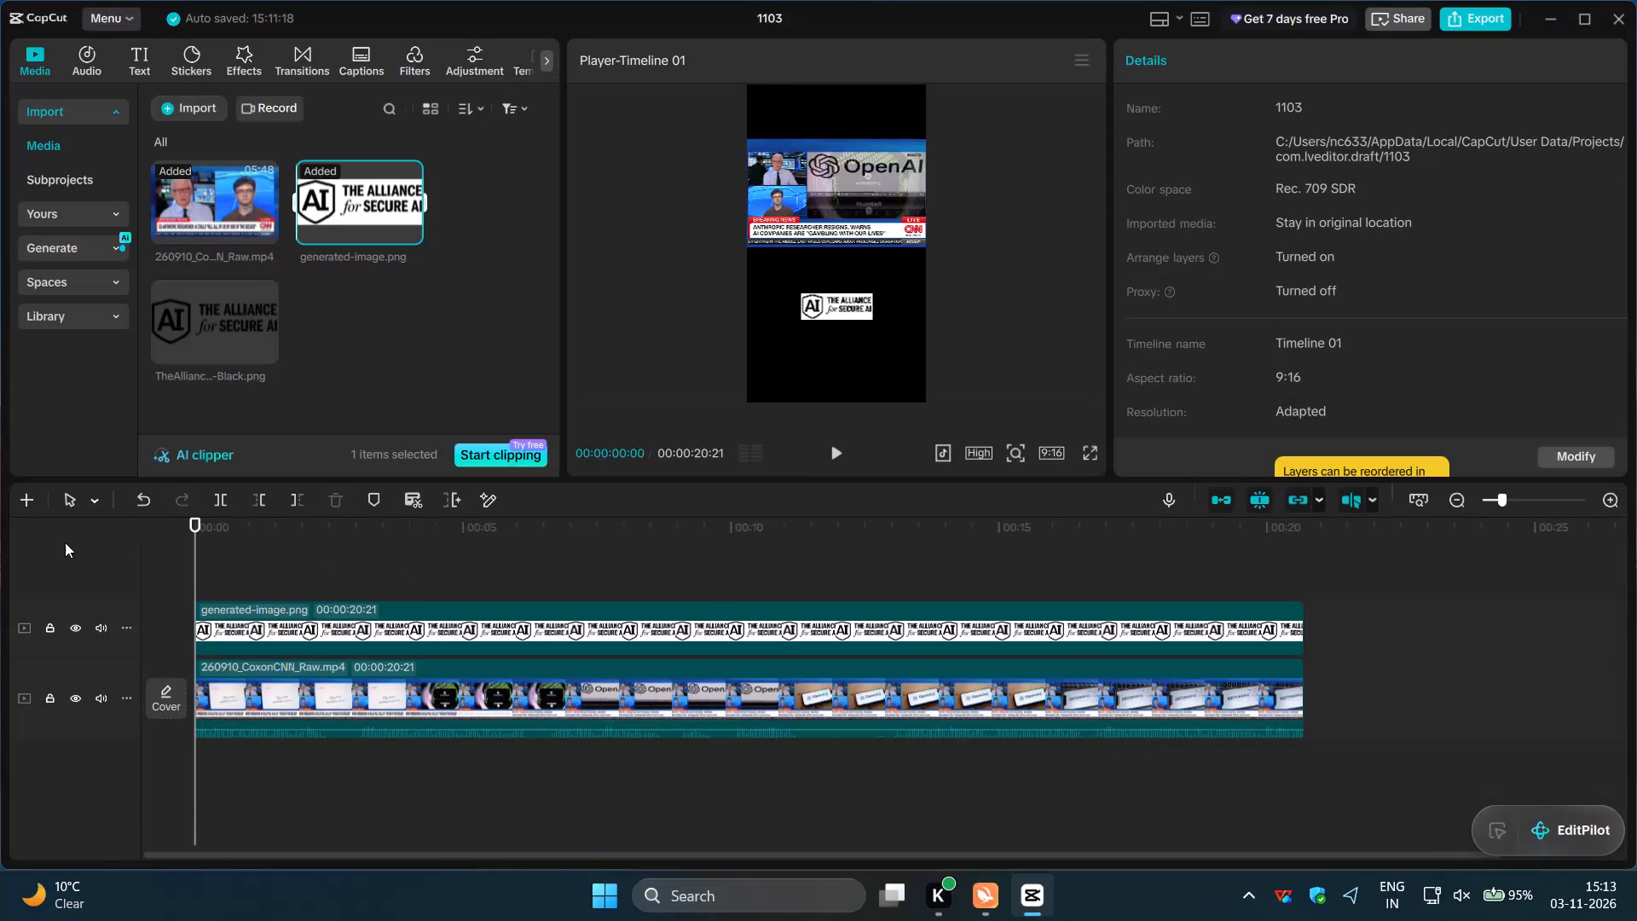
# Create a second timeline, add the CoxonCNN raw video and raise it to about Y 779, centered horizontally.
pyautogui.click(27, 500)
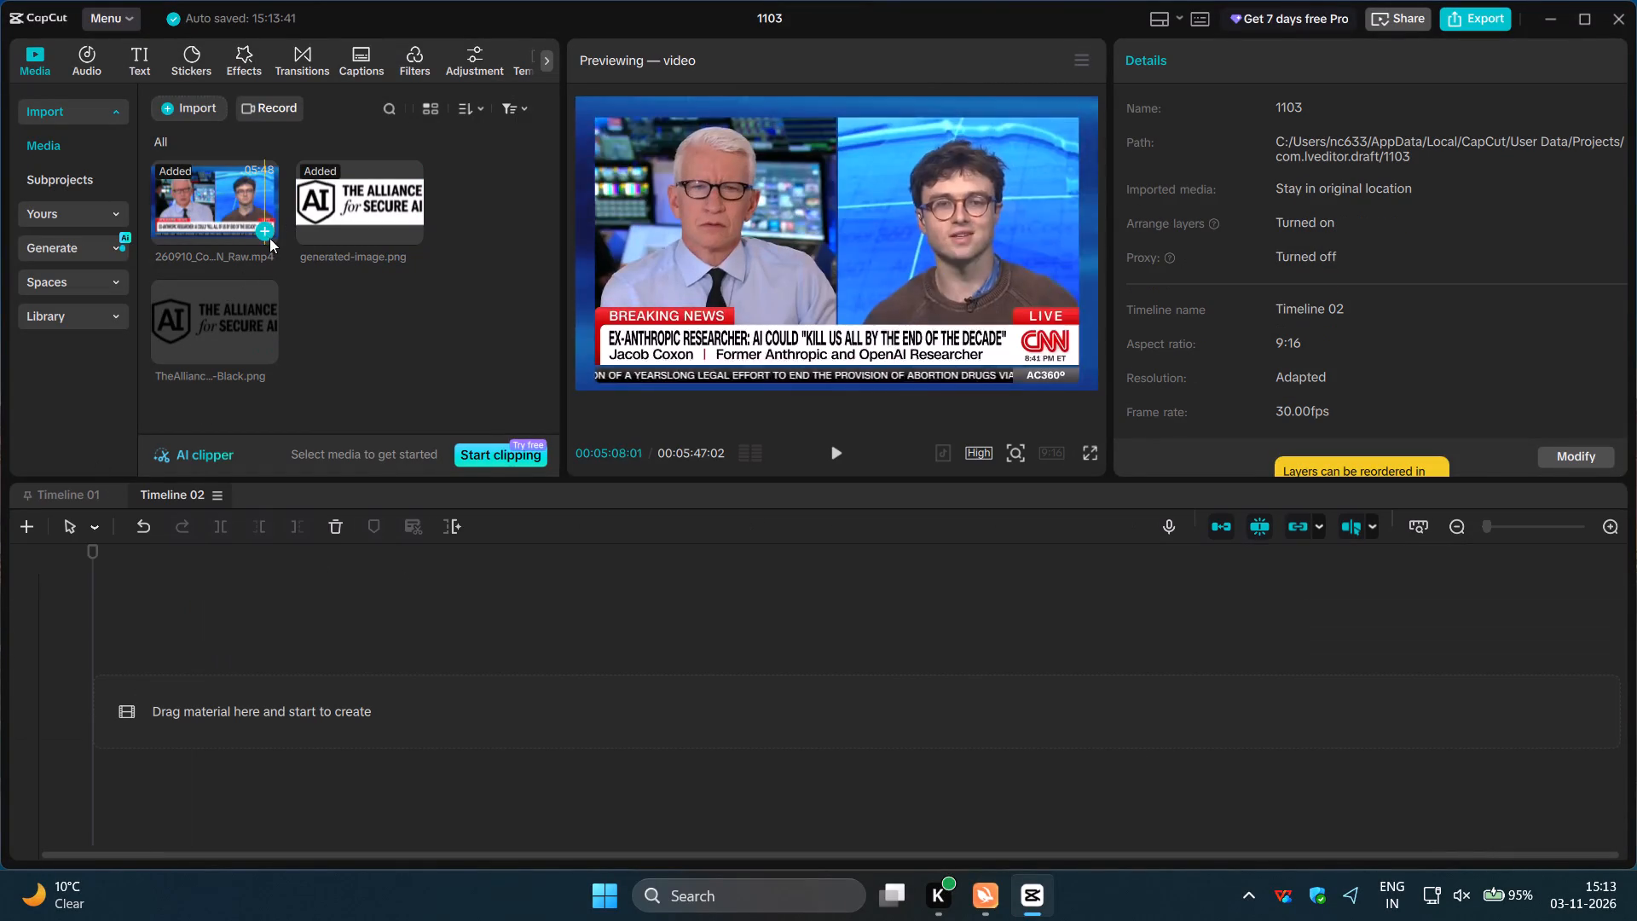
pyautogui.click(262, 230)
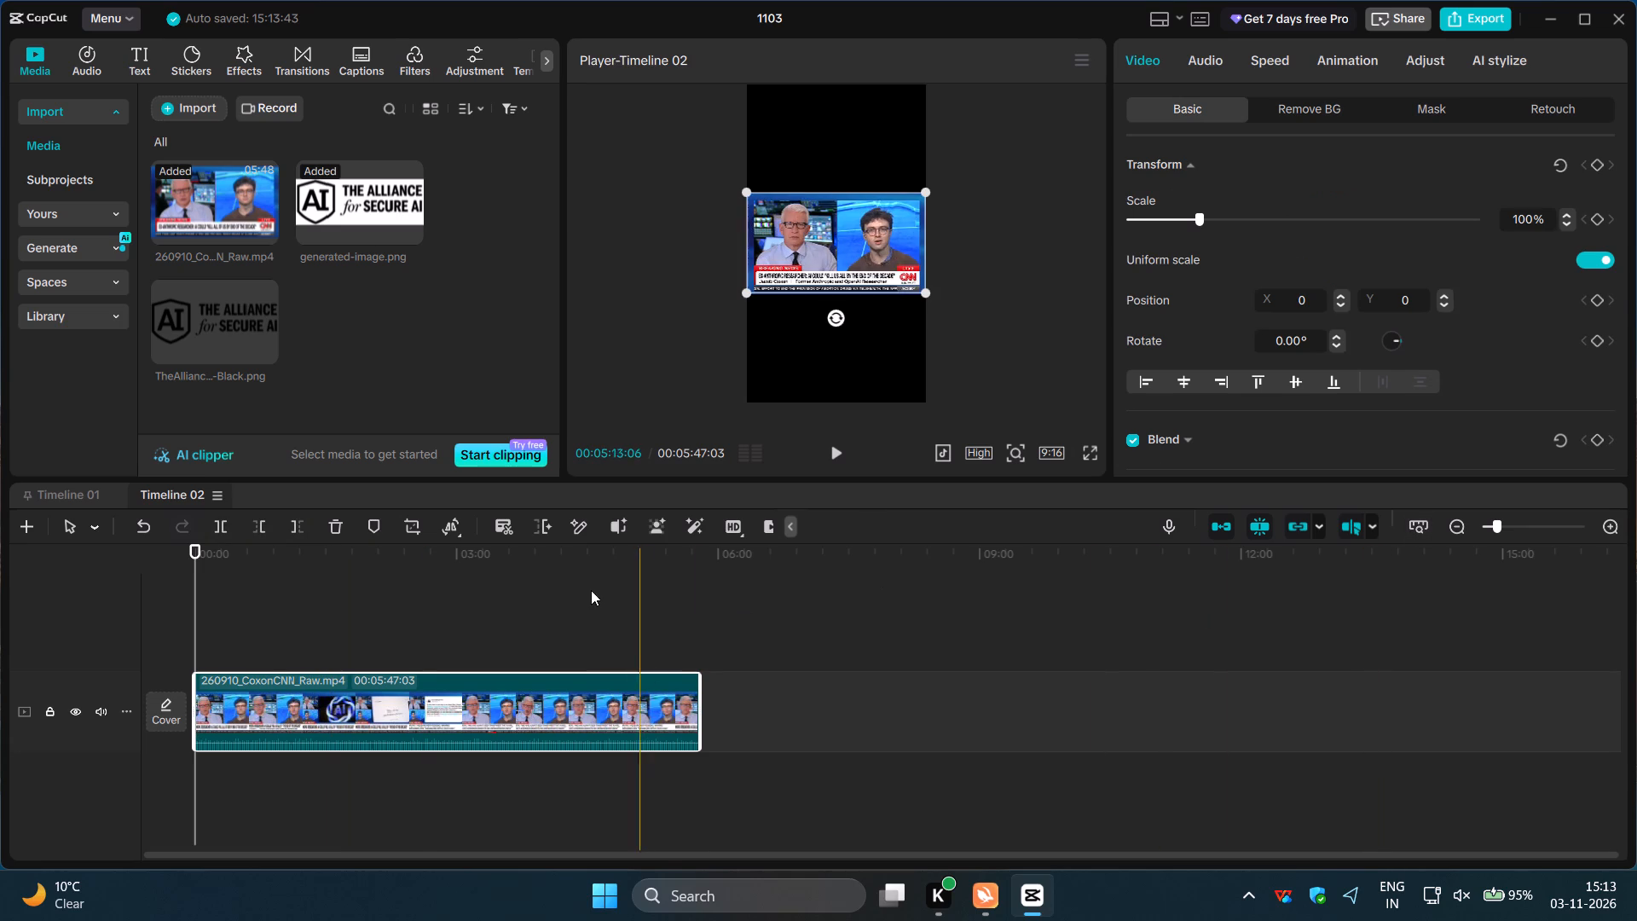
pyautogui.moveTo(813, 265); pyautogui.dragTo(806, 202)
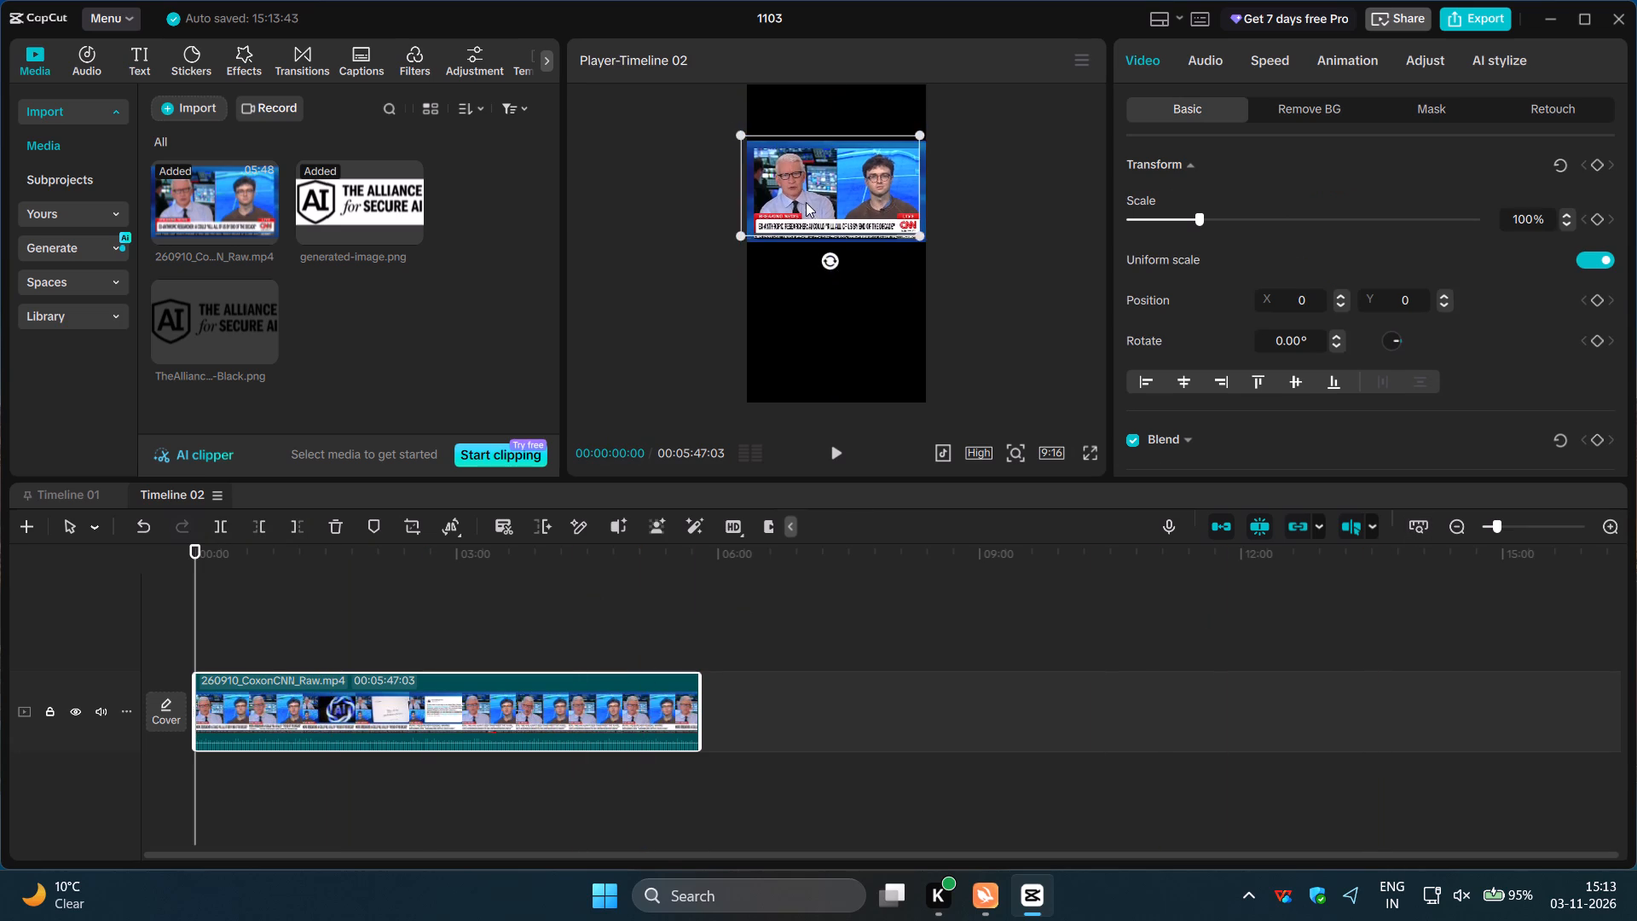
pyautogui.moveTo(806, 202); pyautogui.dragTo(818, 201)
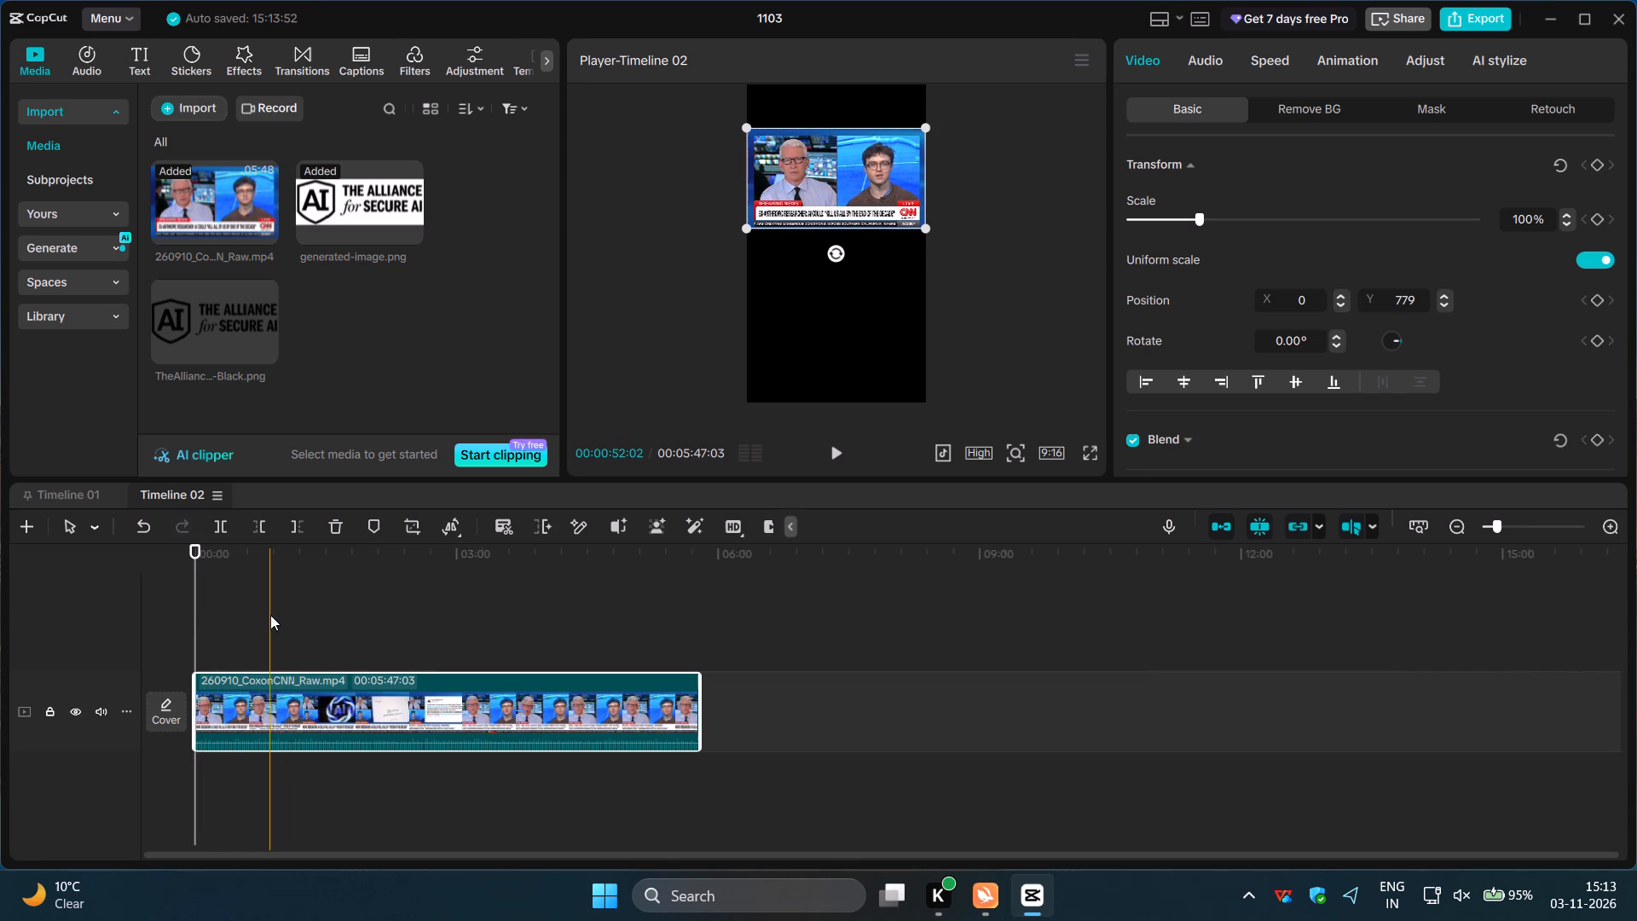
# Split the CNN clip at the 22-second mark and delete the part after it.
pyautogui.click(227, 616)
pyautogui.click(210, 529)
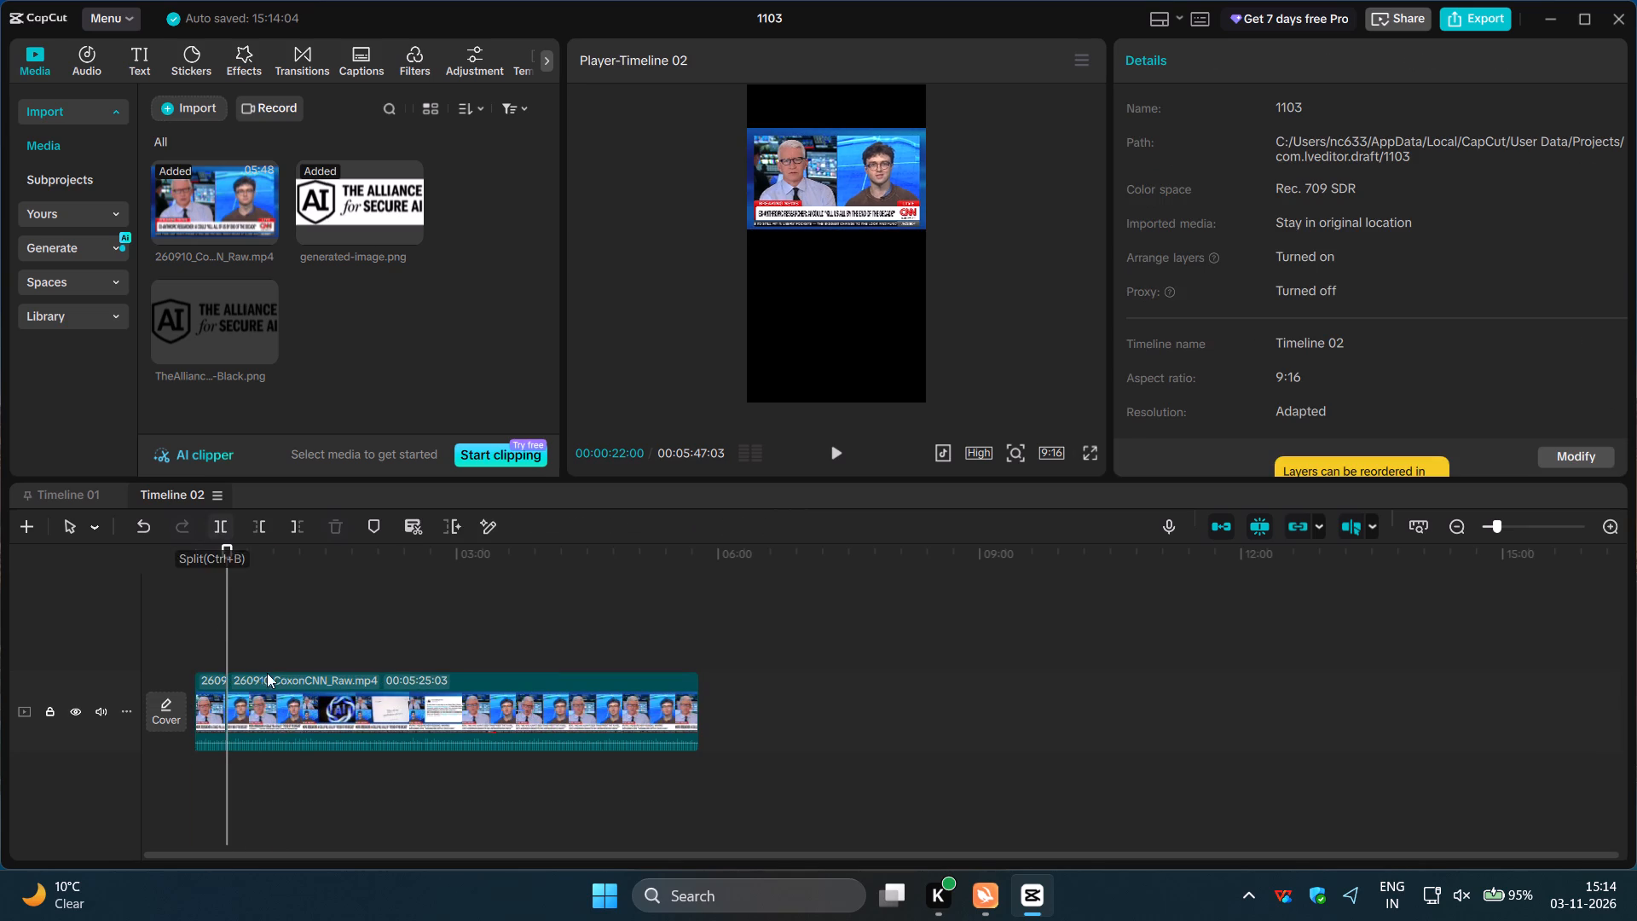
pyautogui.click(299, 710)
pyautogui.click(333, 519)
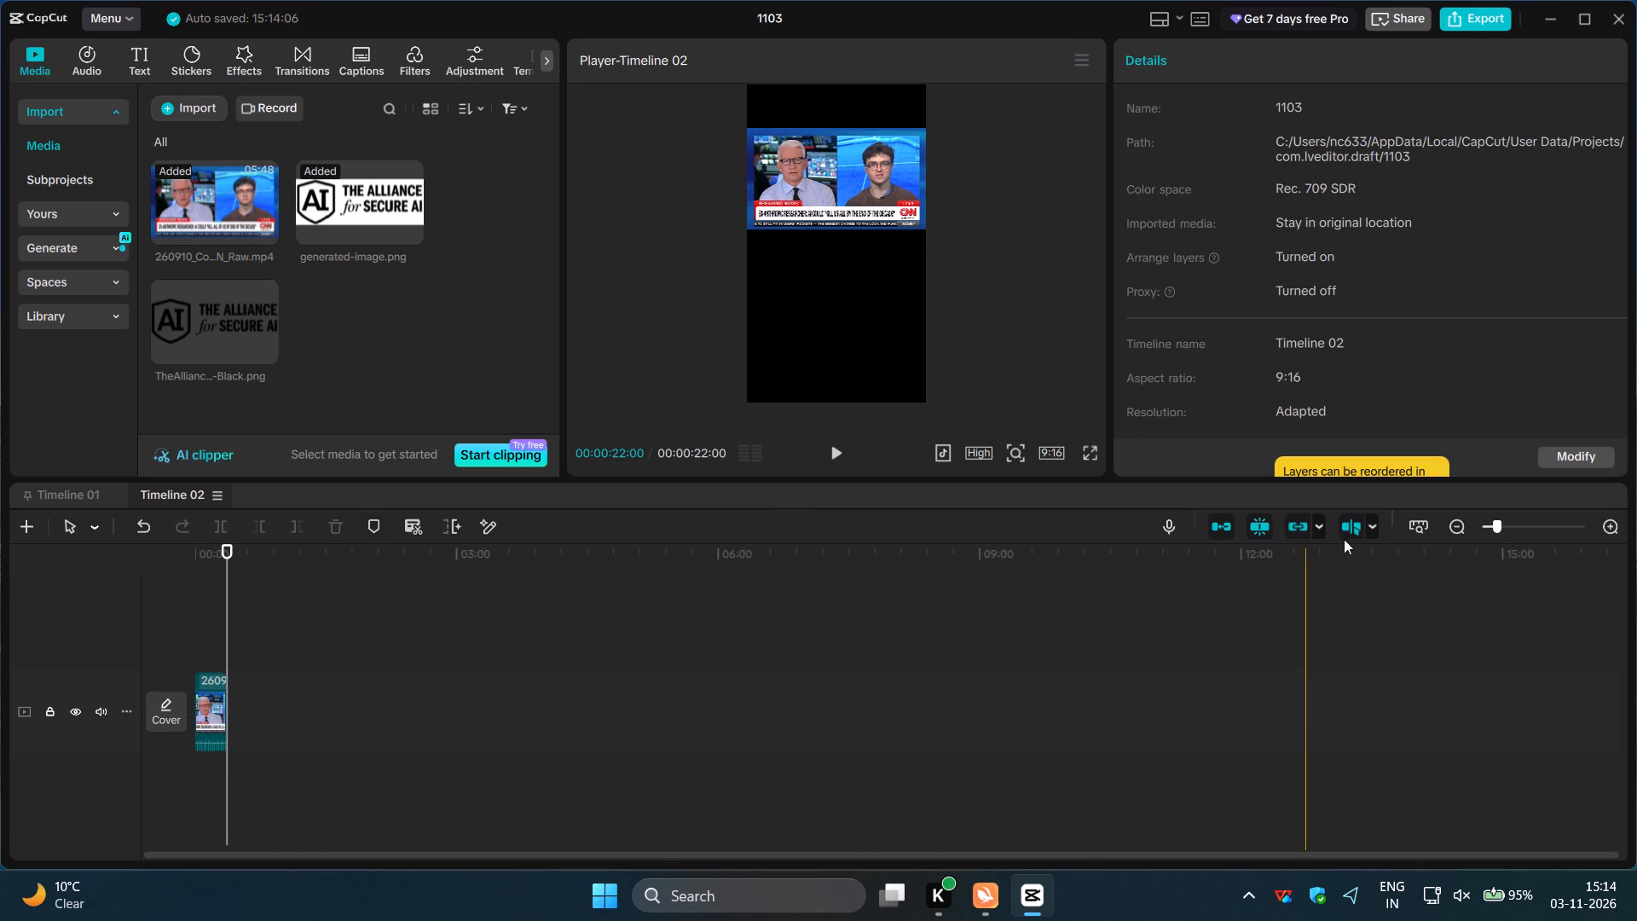
pyautogui.click(1417, 528)
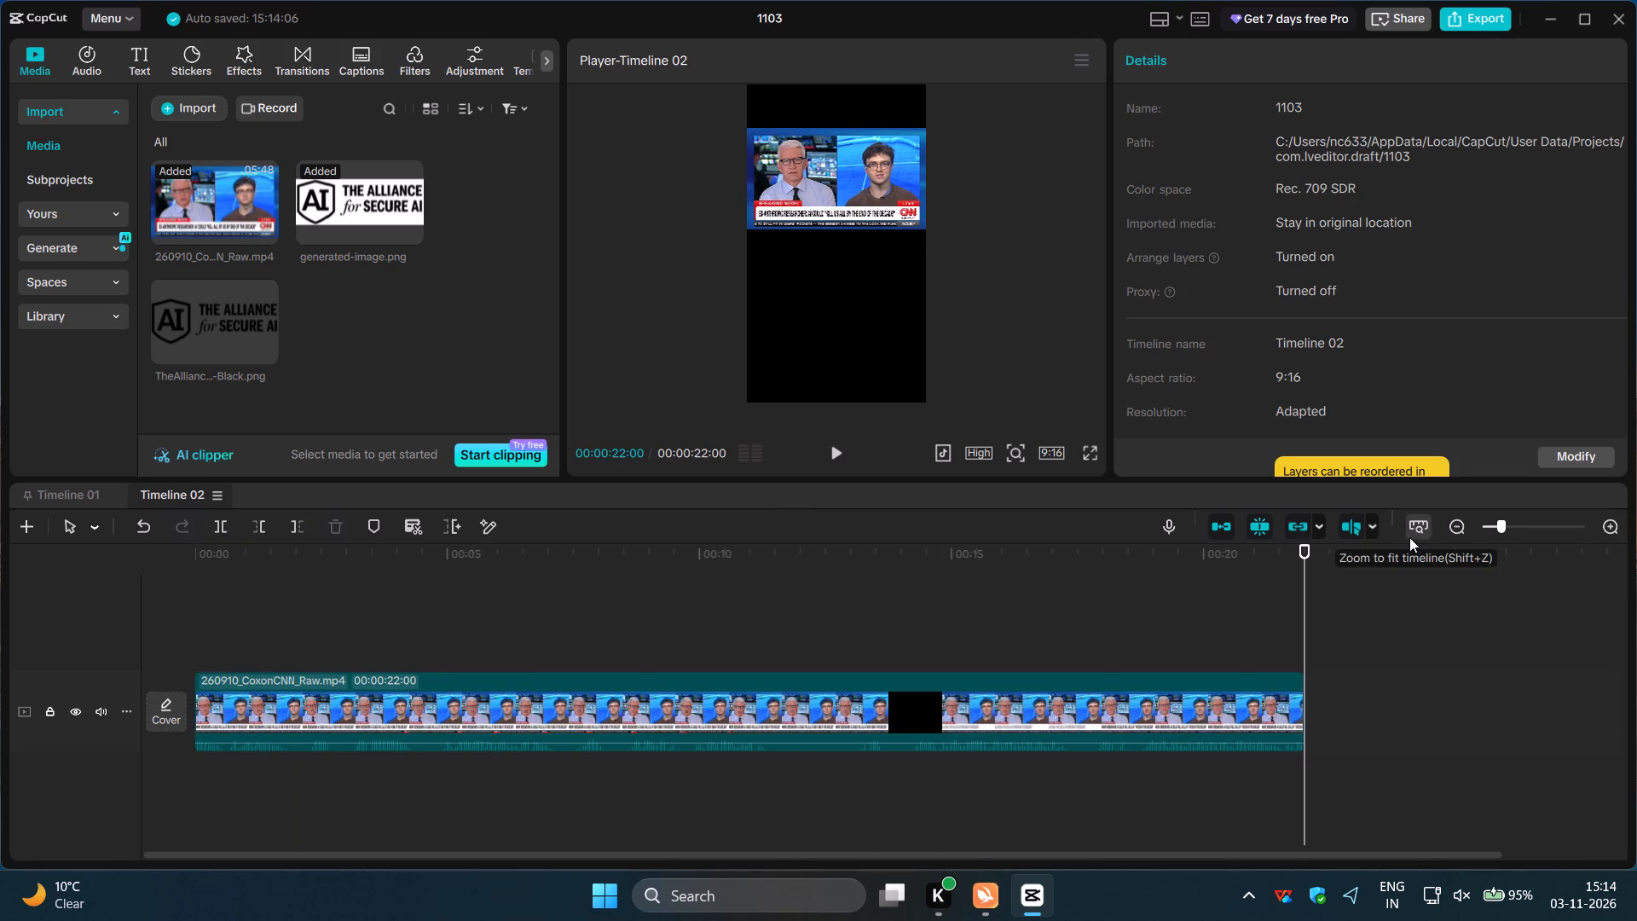
# Shift the CNN video slightly lower in the upper half of the frame, keeping it horizontally centered.
pyautogui.click(817, 176)
pyautogui.moveTo(818, 176); pyautogui.dragTo(818, 188)
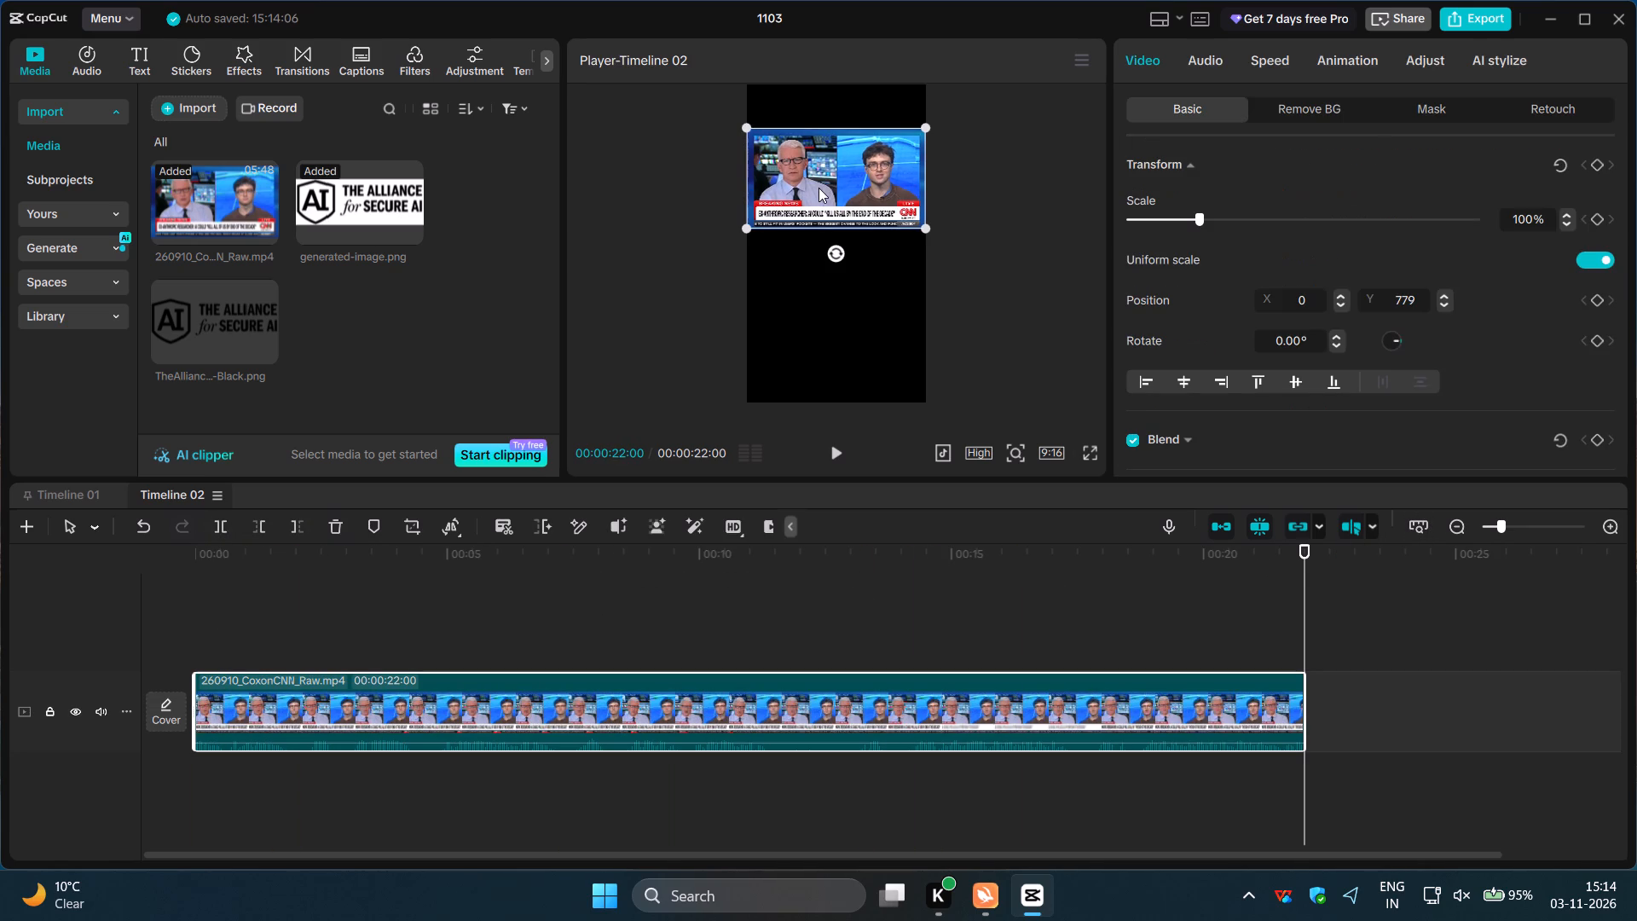
pyautogui.moveTo(818, 188); pyautogui.dragTo(818, 211)
pyautogui.moveTo(827, 185); pyautogui.dragTo(828, 200)
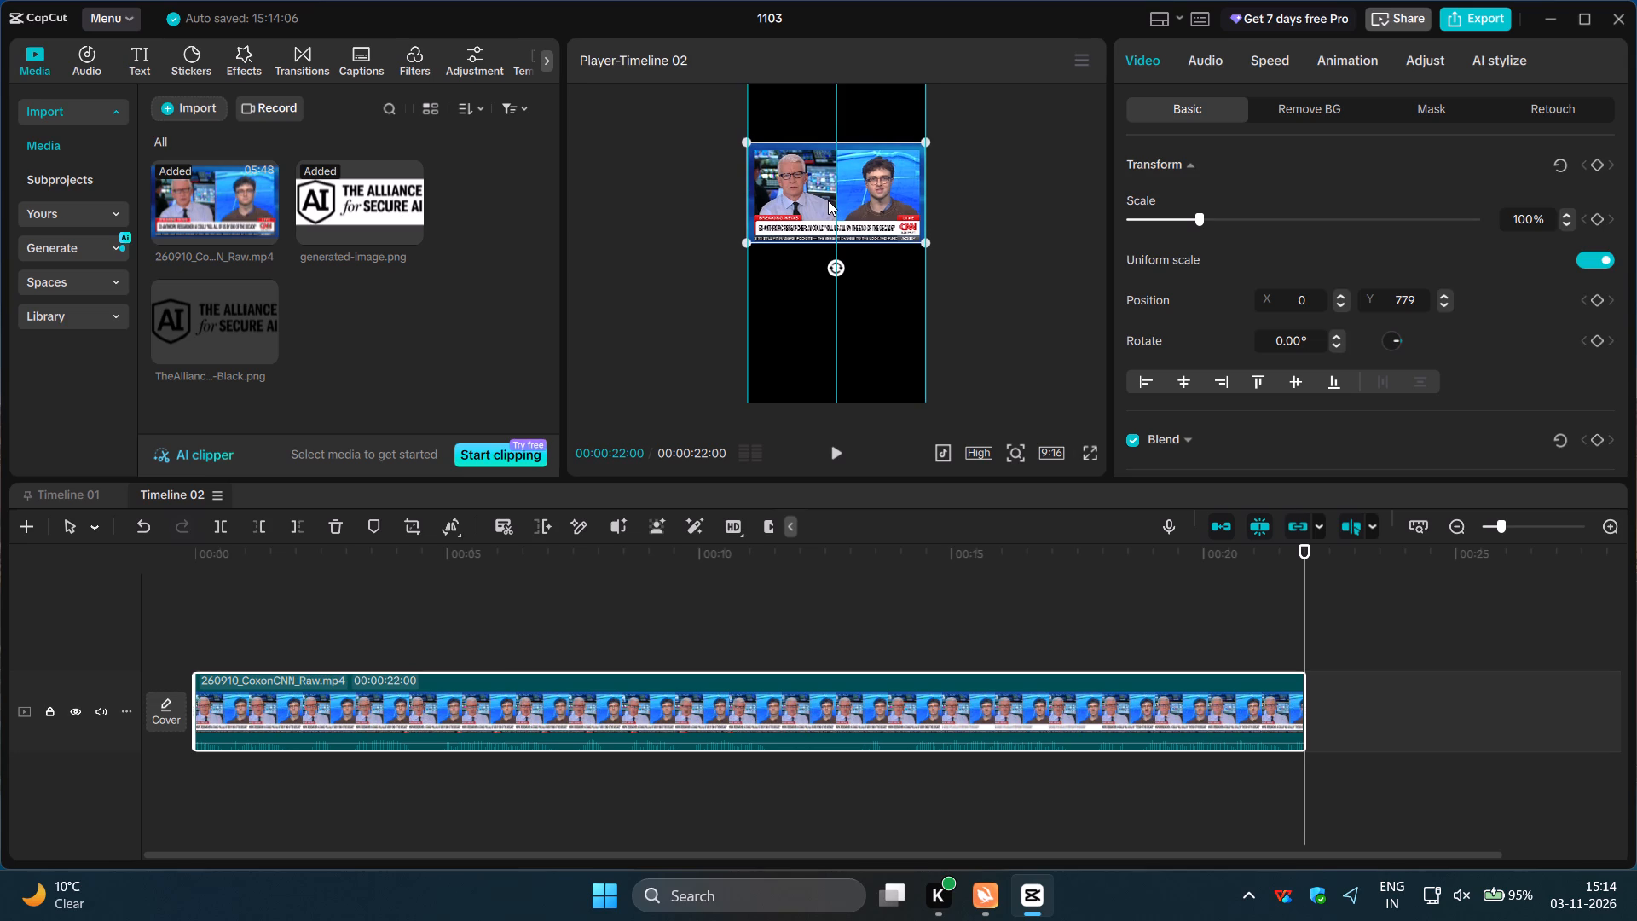
pyautogui.moveTo(828, 200); pyautogui.dragTo(833, 200)
pyautogui.moveTo(833, 200); pyautogui.dragTo(831, 194)
# Place the generated-image.png logo on a track above the CNN clip from the start and extend it to 22 seconds.
pyautogui.click(344, 611)
pyautogui.moveTo(345, 611); pyautogui.dragTo(134, 639)
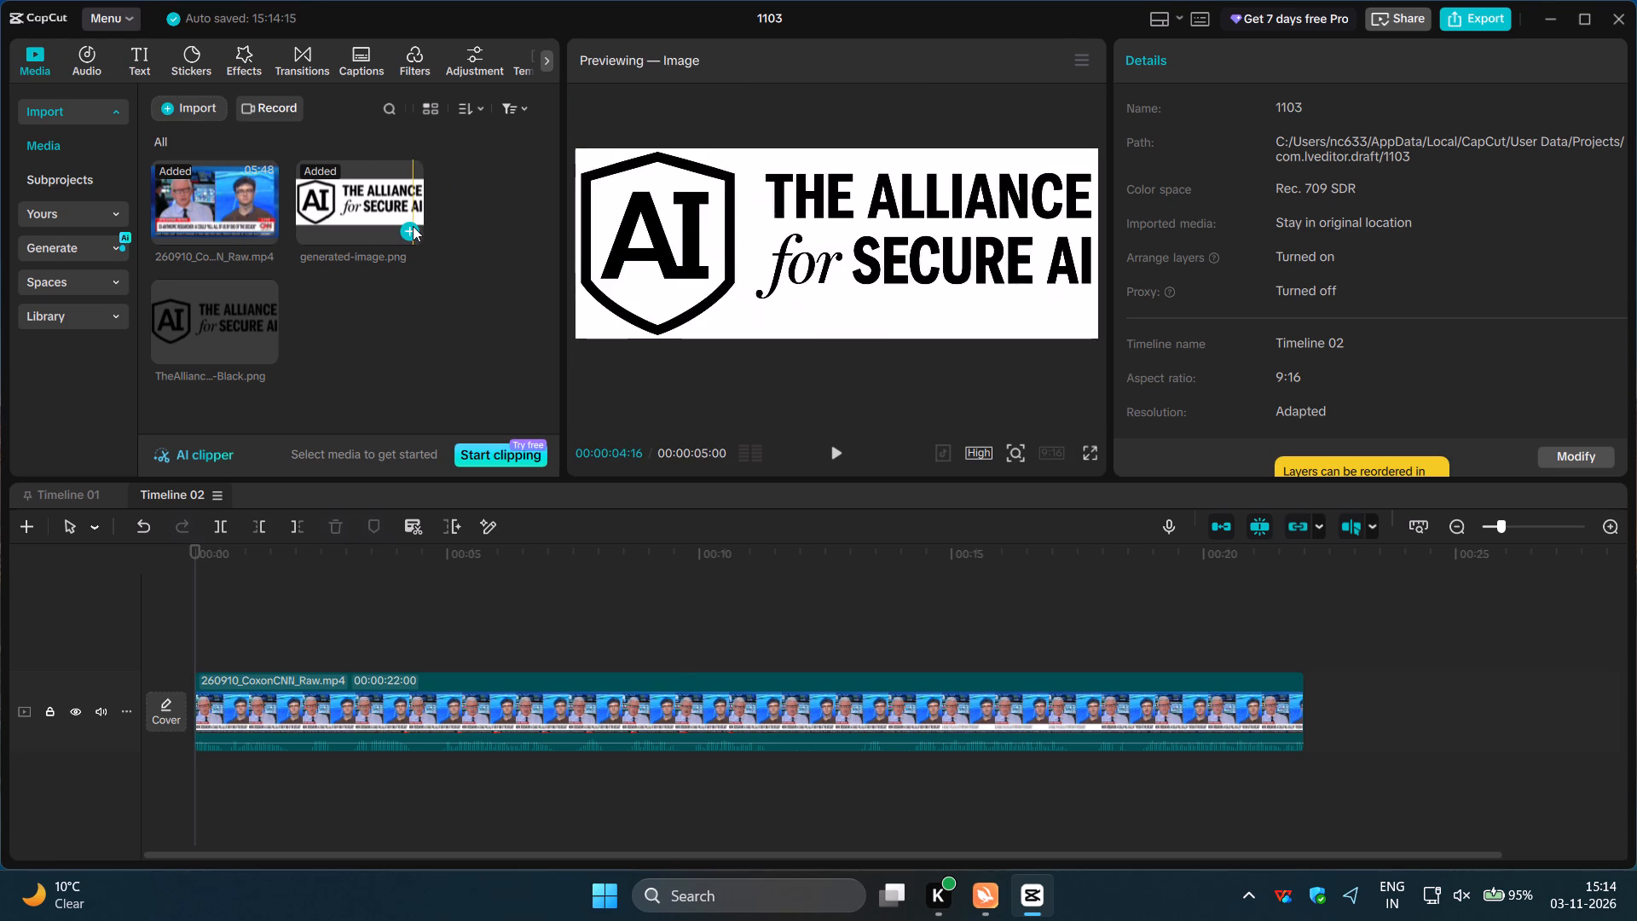
pyautogui.click(413, 226)
pyautogui.moveTo(340, 696); pyautogui.dragTo(313, 626)
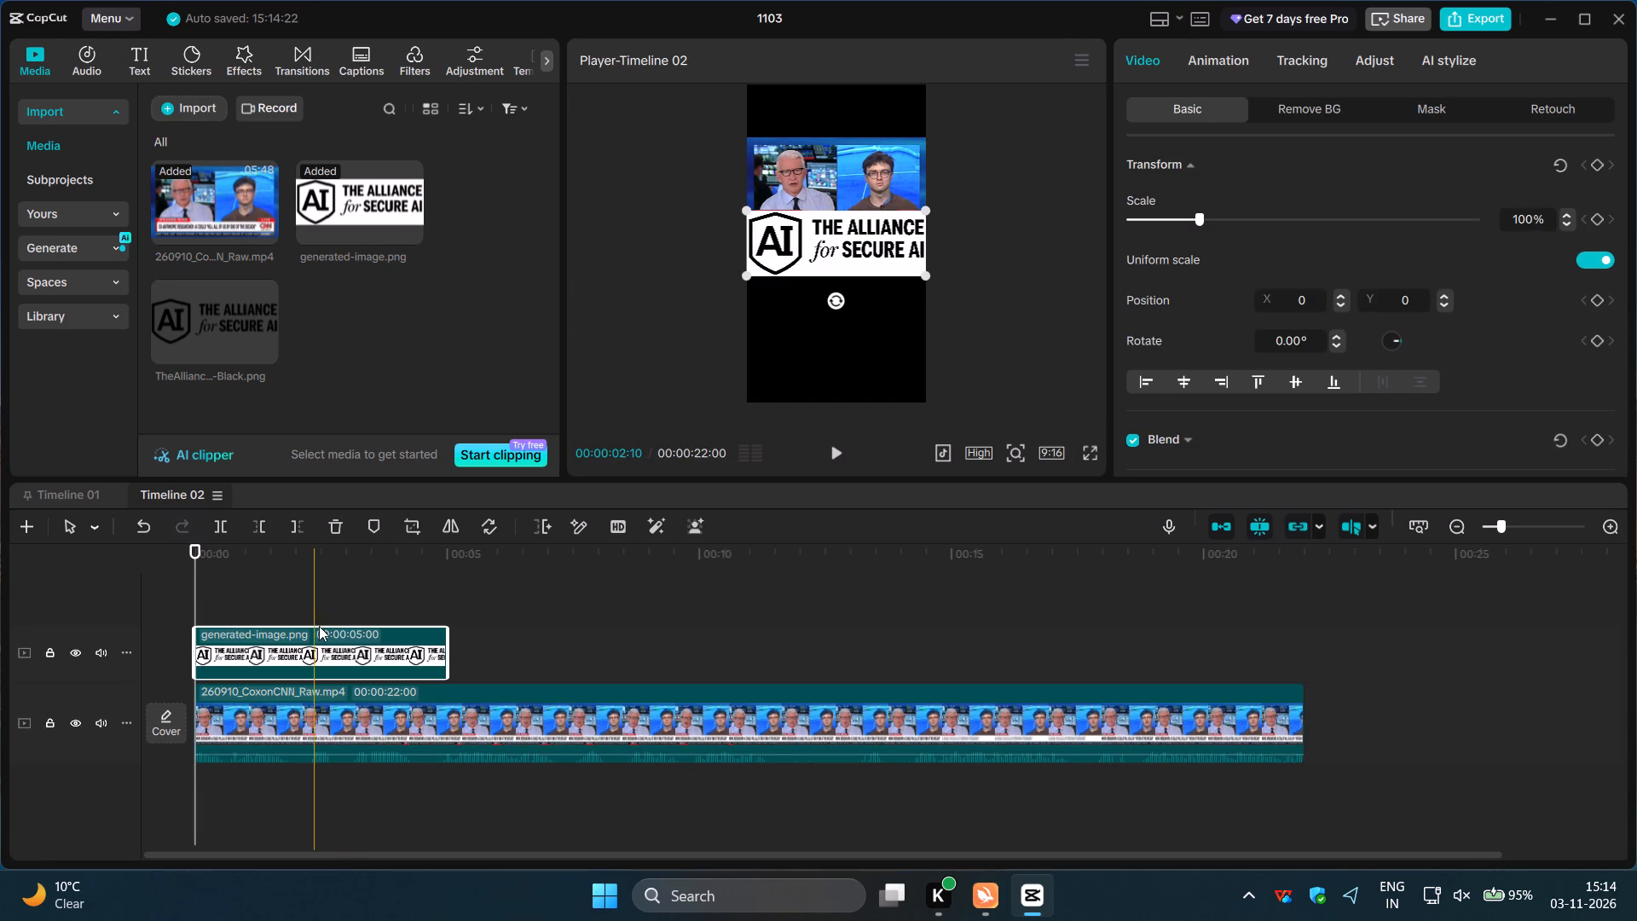
pyautogui.moveTo(451, 653); pyautogui.dragTo(923, 674)
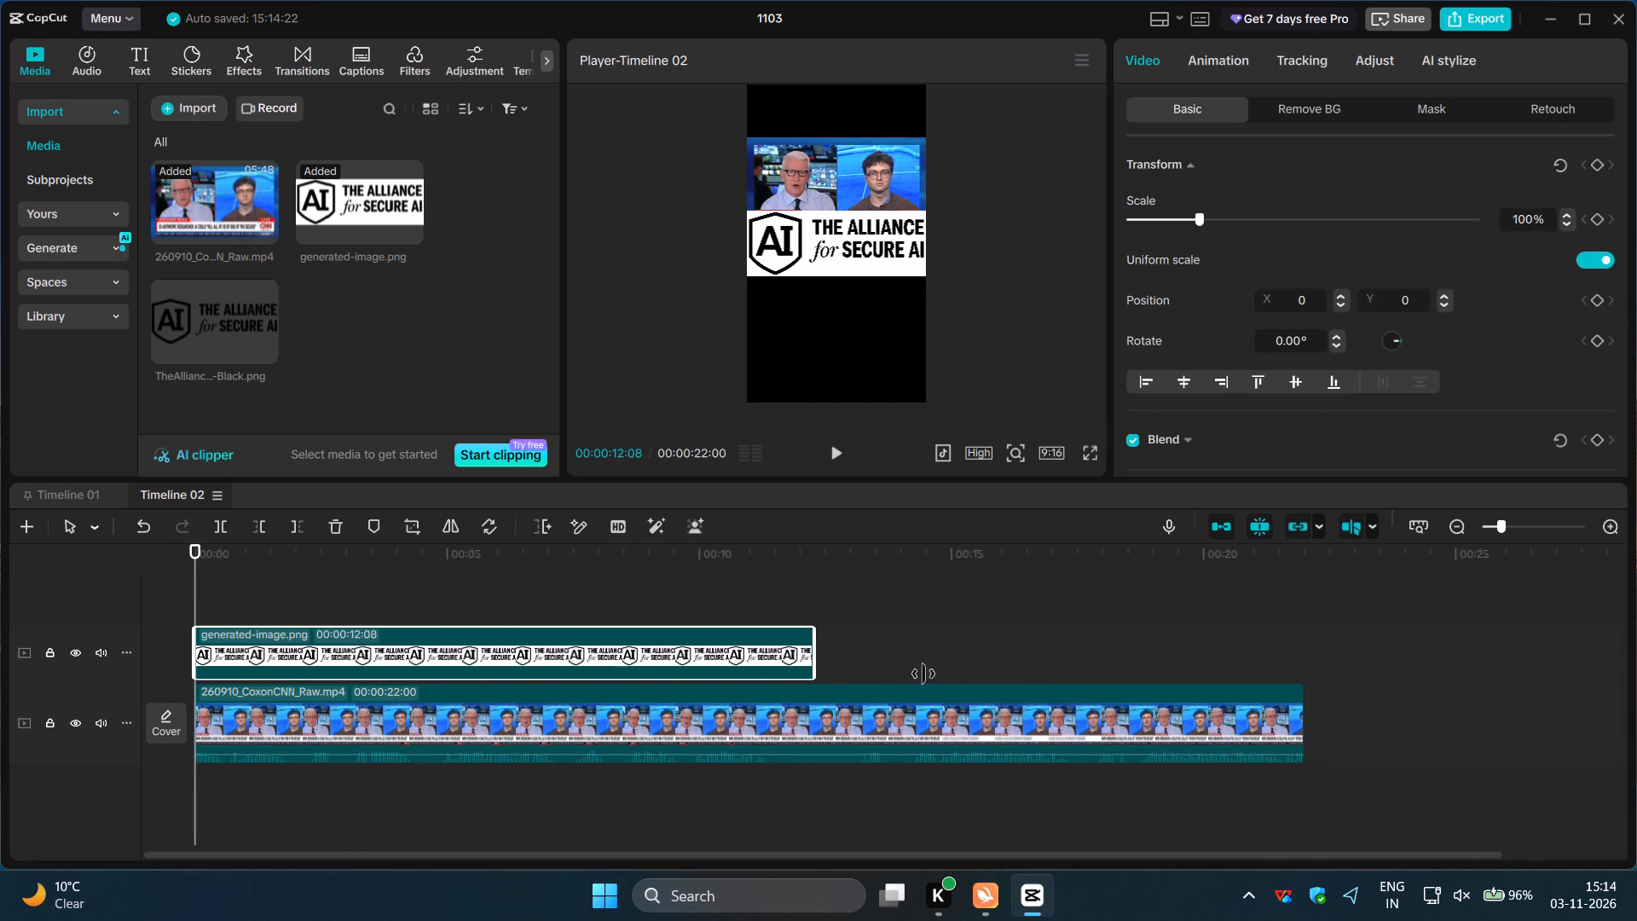
pyautogui.moveTo(923, 674); pyautogui.dragTo(1286, 664)
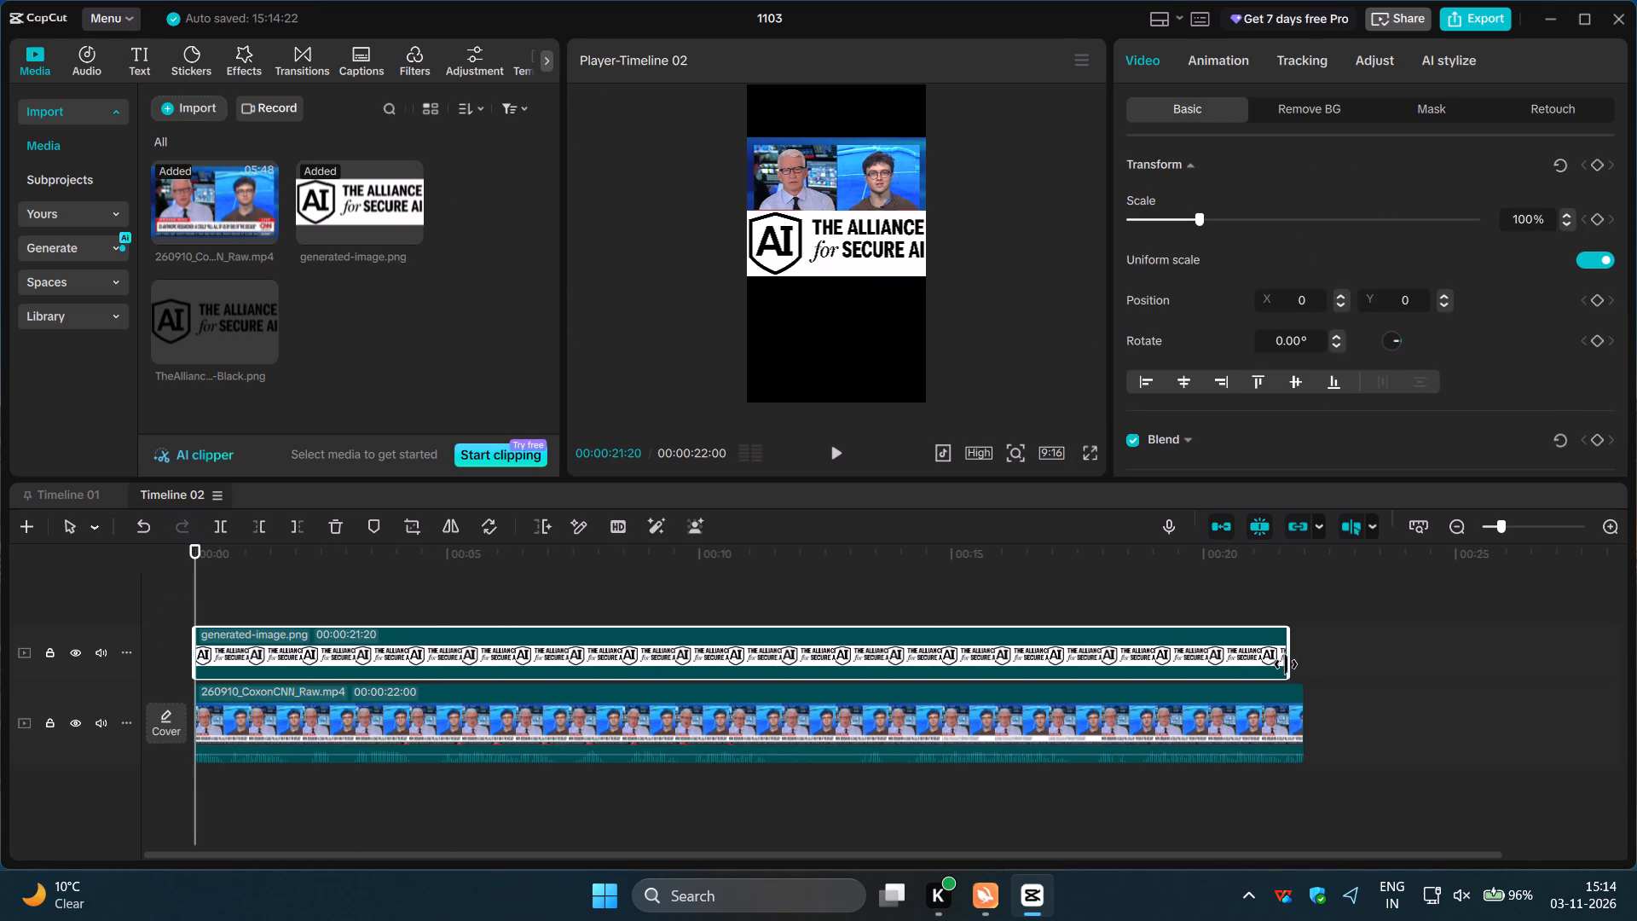
pyautogui.moveTo(1286, 664); pyautogui.dragTo(1299, 664)
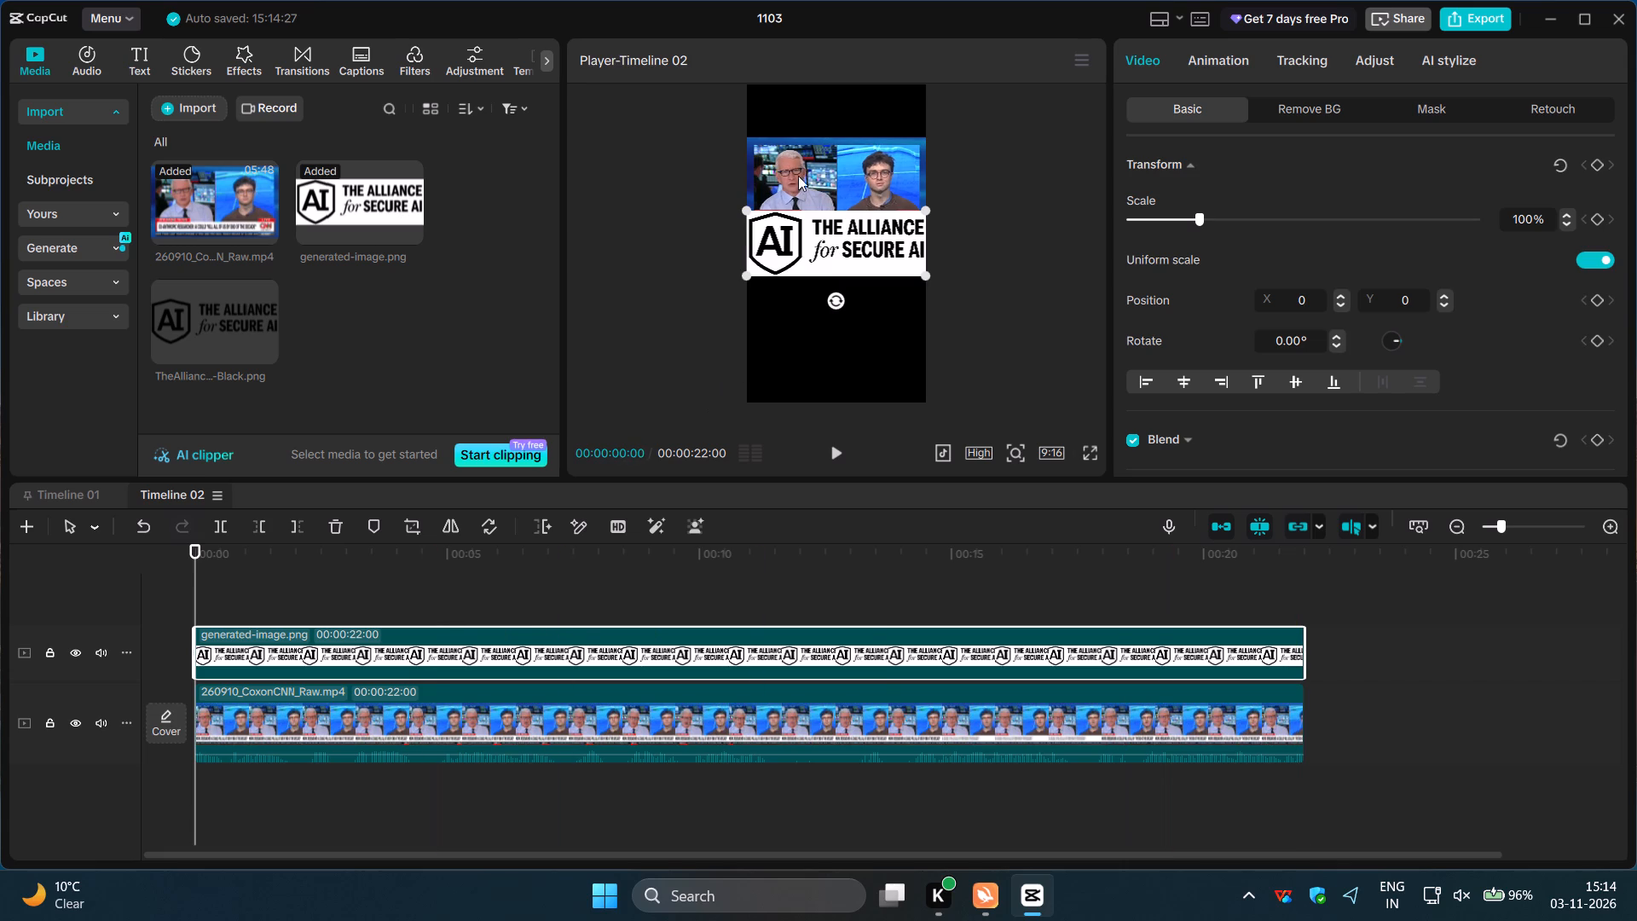
# Scale the Alliance logo down to about 45% and center it beneath the CNN video at about Y -592.
pyautogui.moveTo(743, 210); pyautogui.dragTo(807, 254)
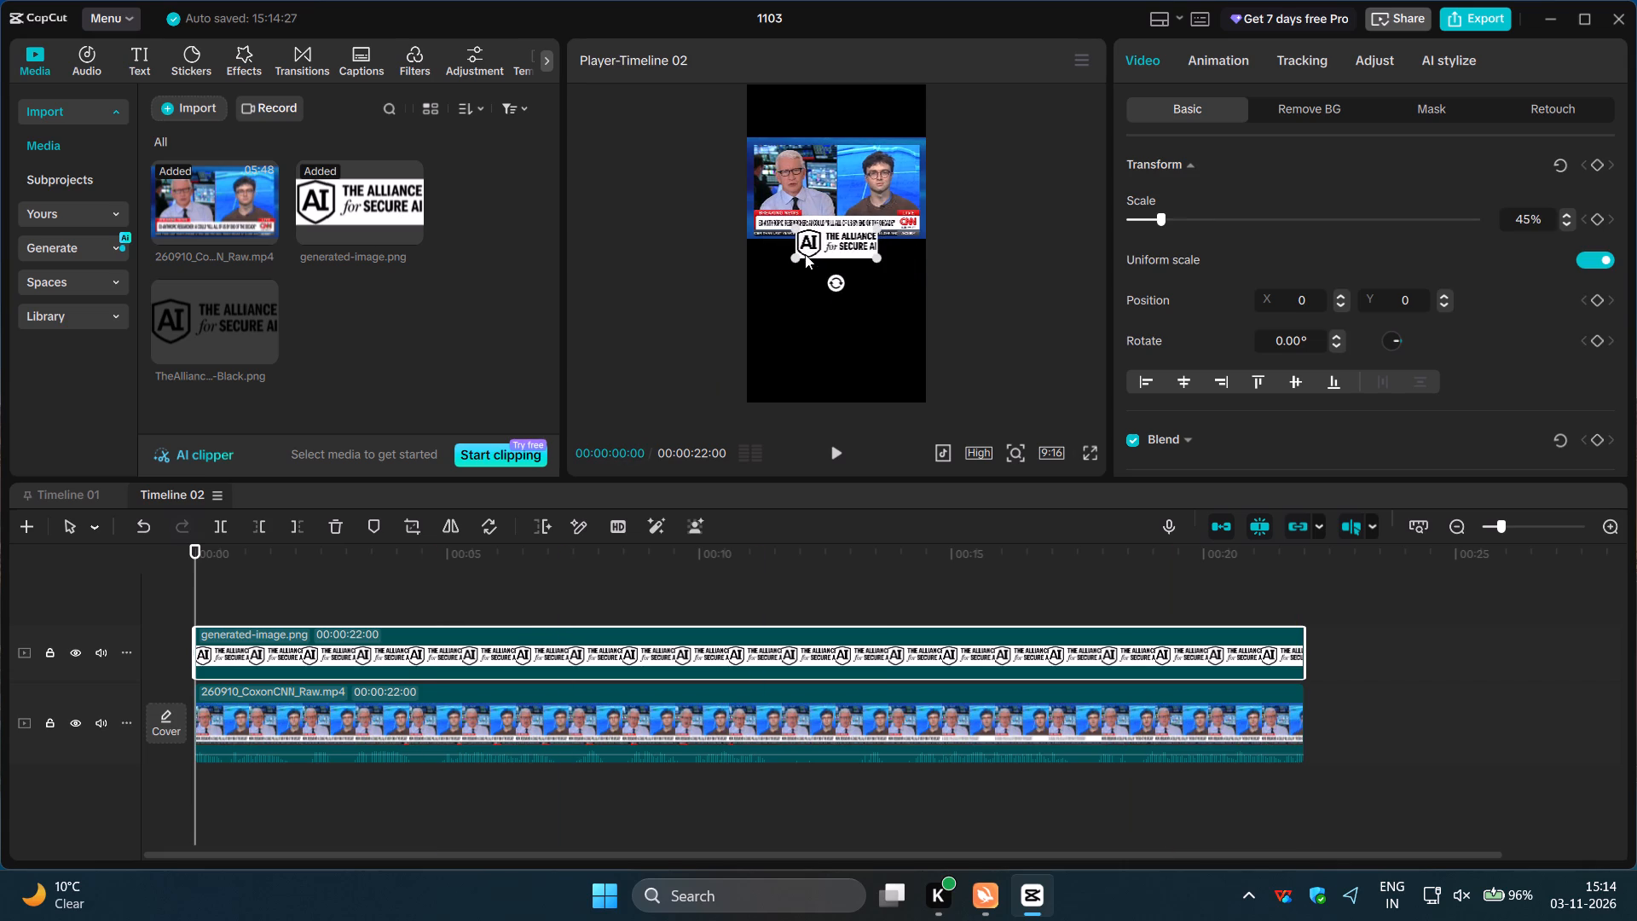
pyautogui.moveTo(833, 244); pyautogui.dragTo(836, 293)
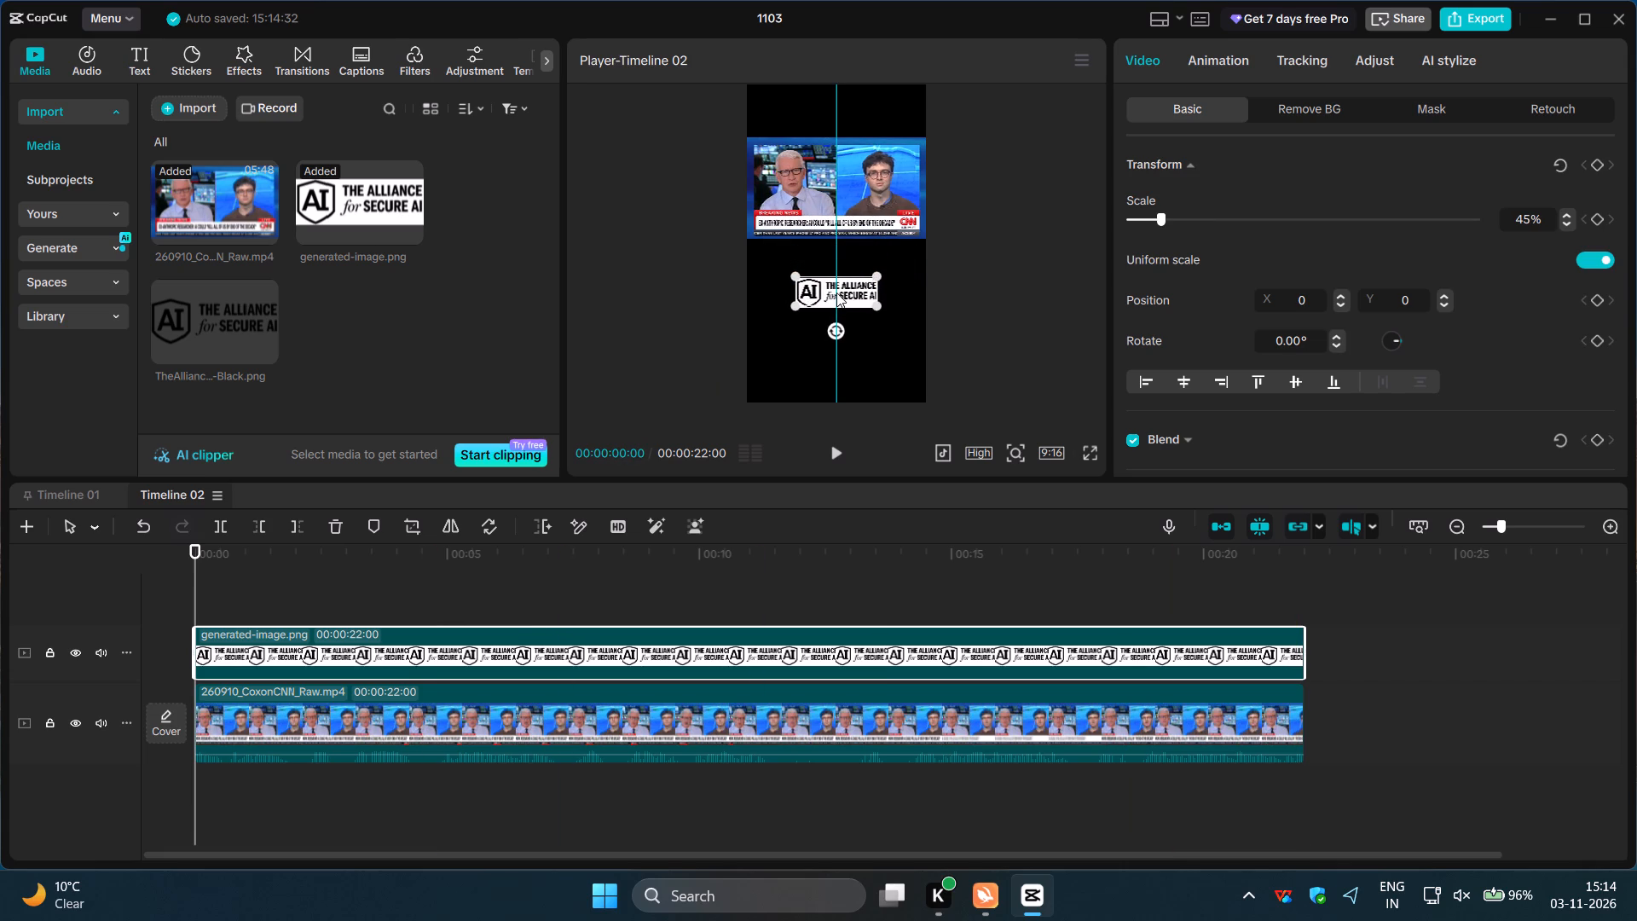
pyautogui.moveTo(836, 293); pyautogui.dragTo(837, 293)
# Scrub through the second composition in full-screen preview to check the video and logo layout from start to end.
pyautogui.click(1092, 452)
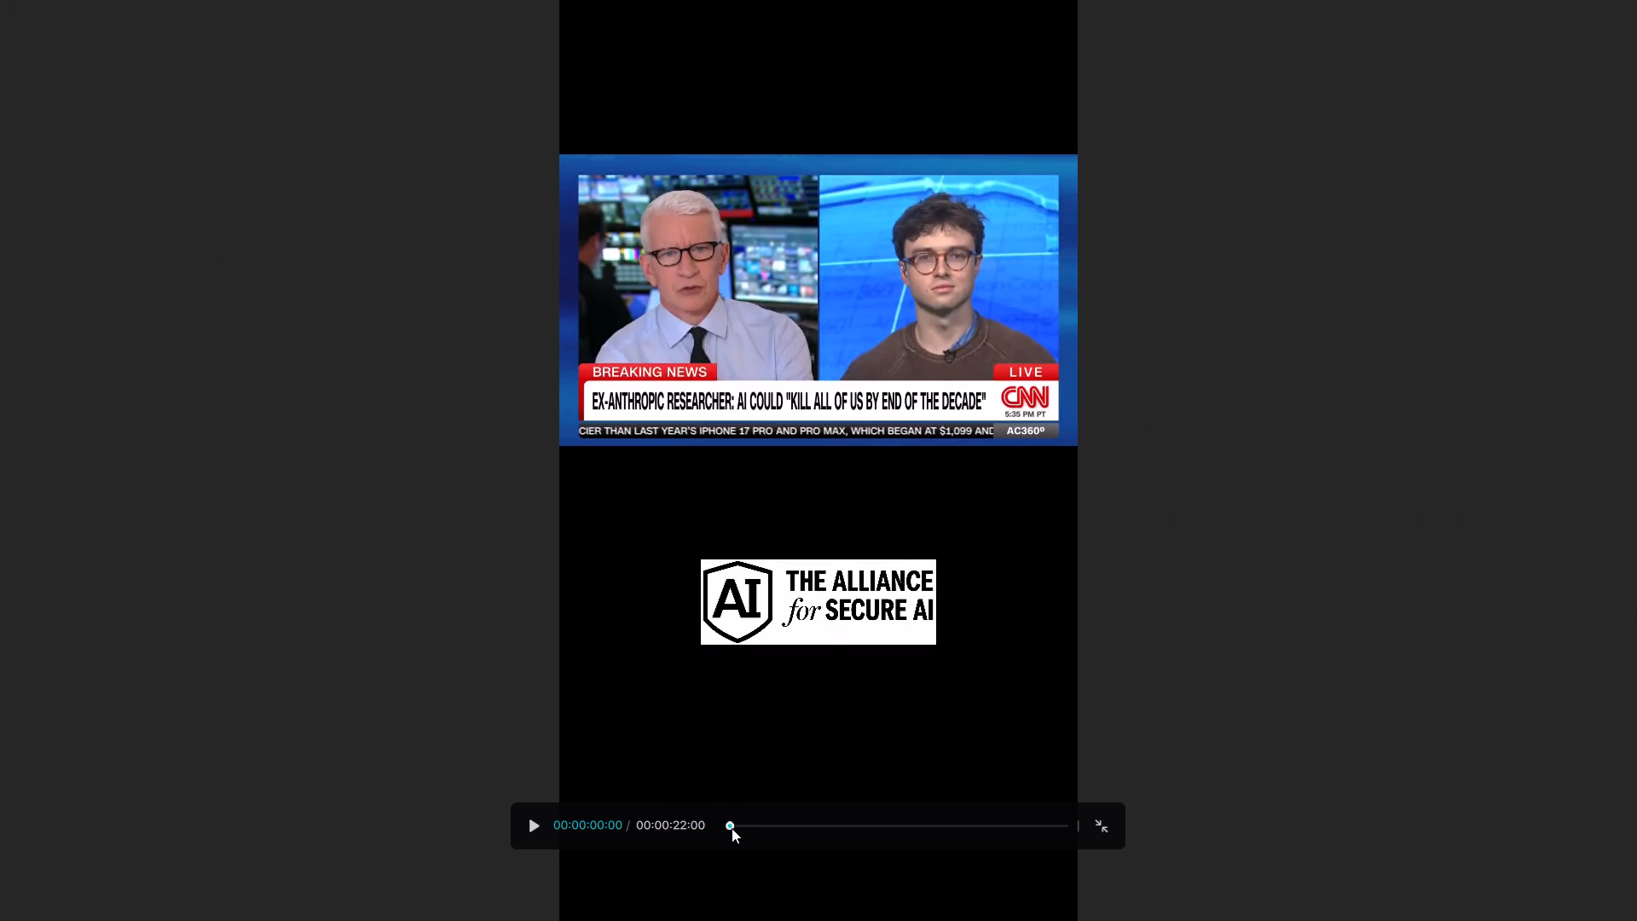
pyautogui.moveTo(732, 828); pyautogui.dragTo(918, 843)
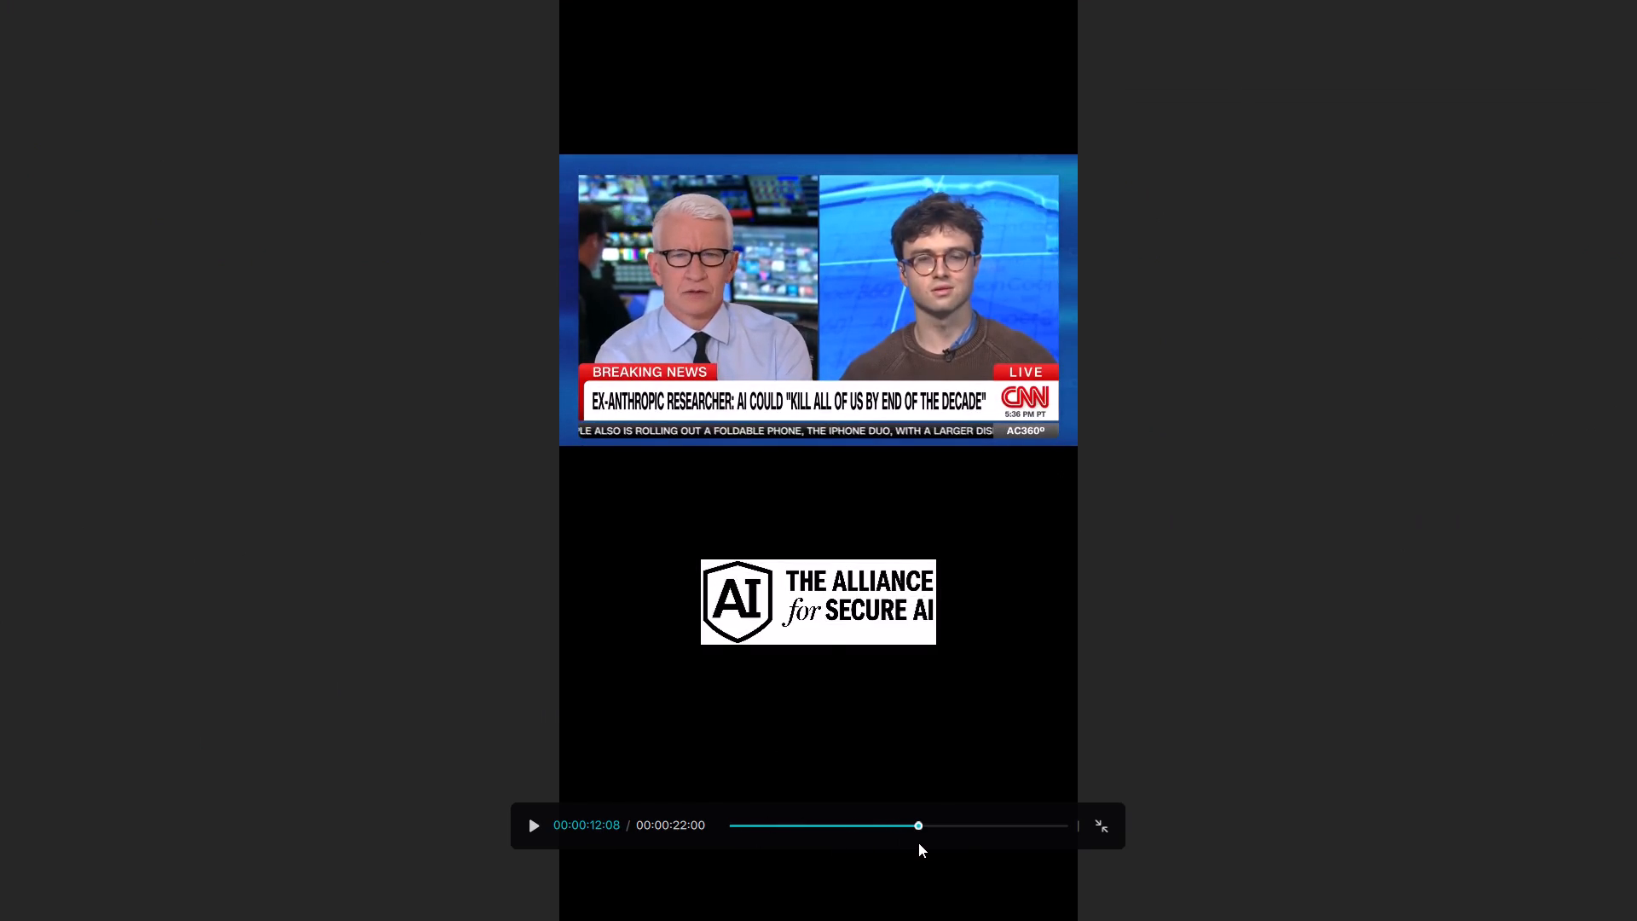
pyautogui.moveTo(918, 843); pyautogui.dragTo(740, 859)
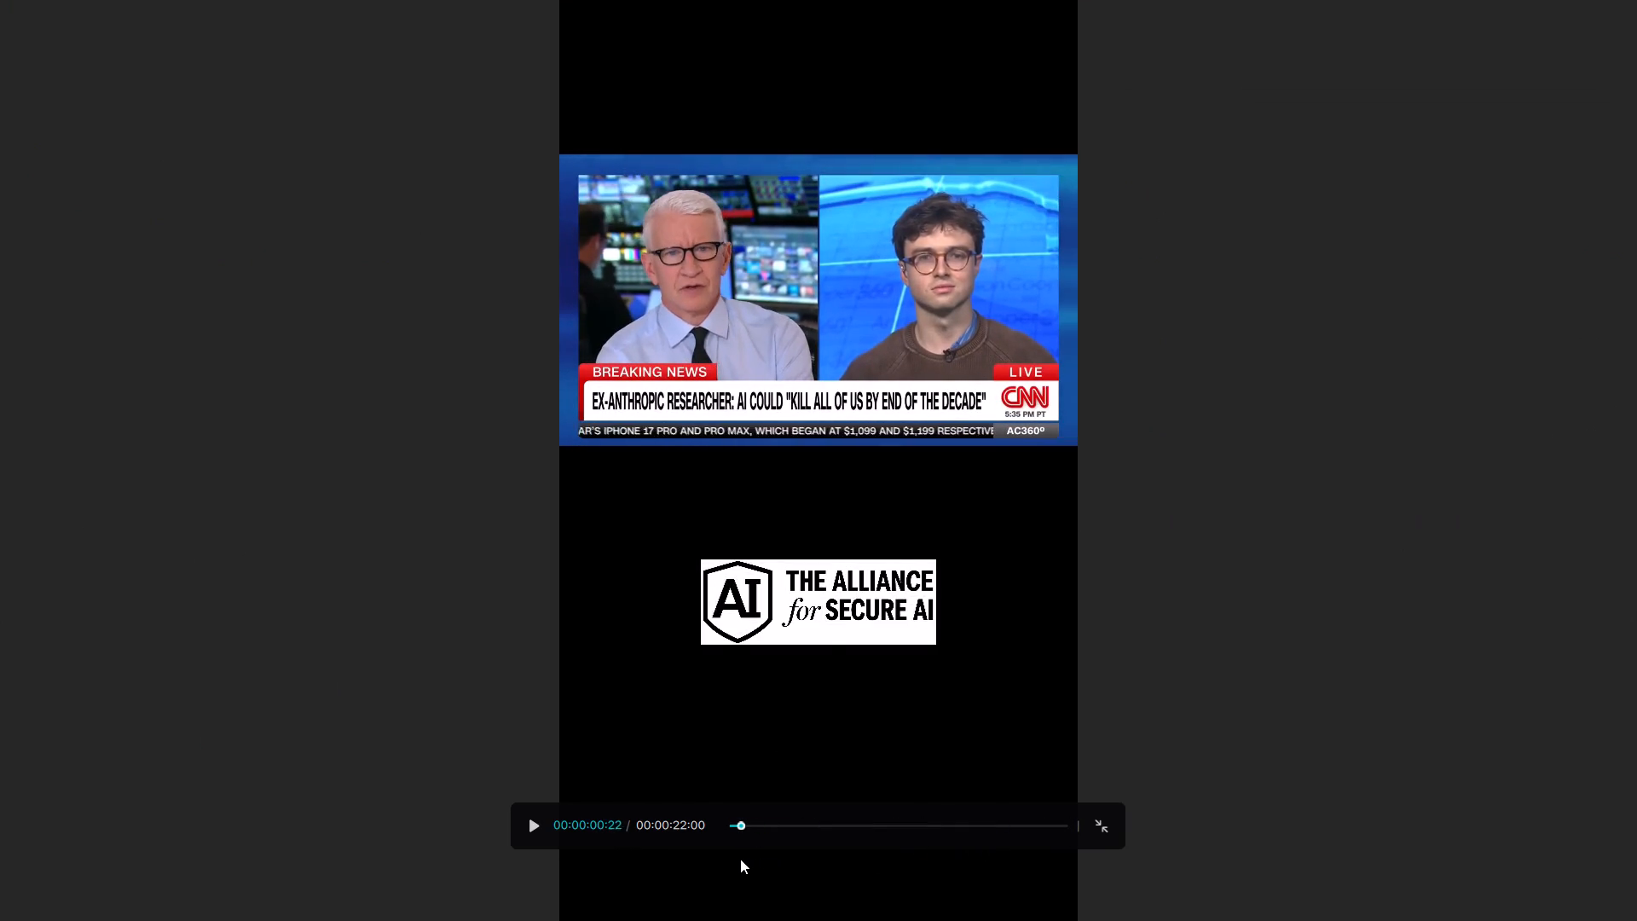
pyautogui.moveTo(740, 859); pyautogui.dragTo(846, 860)
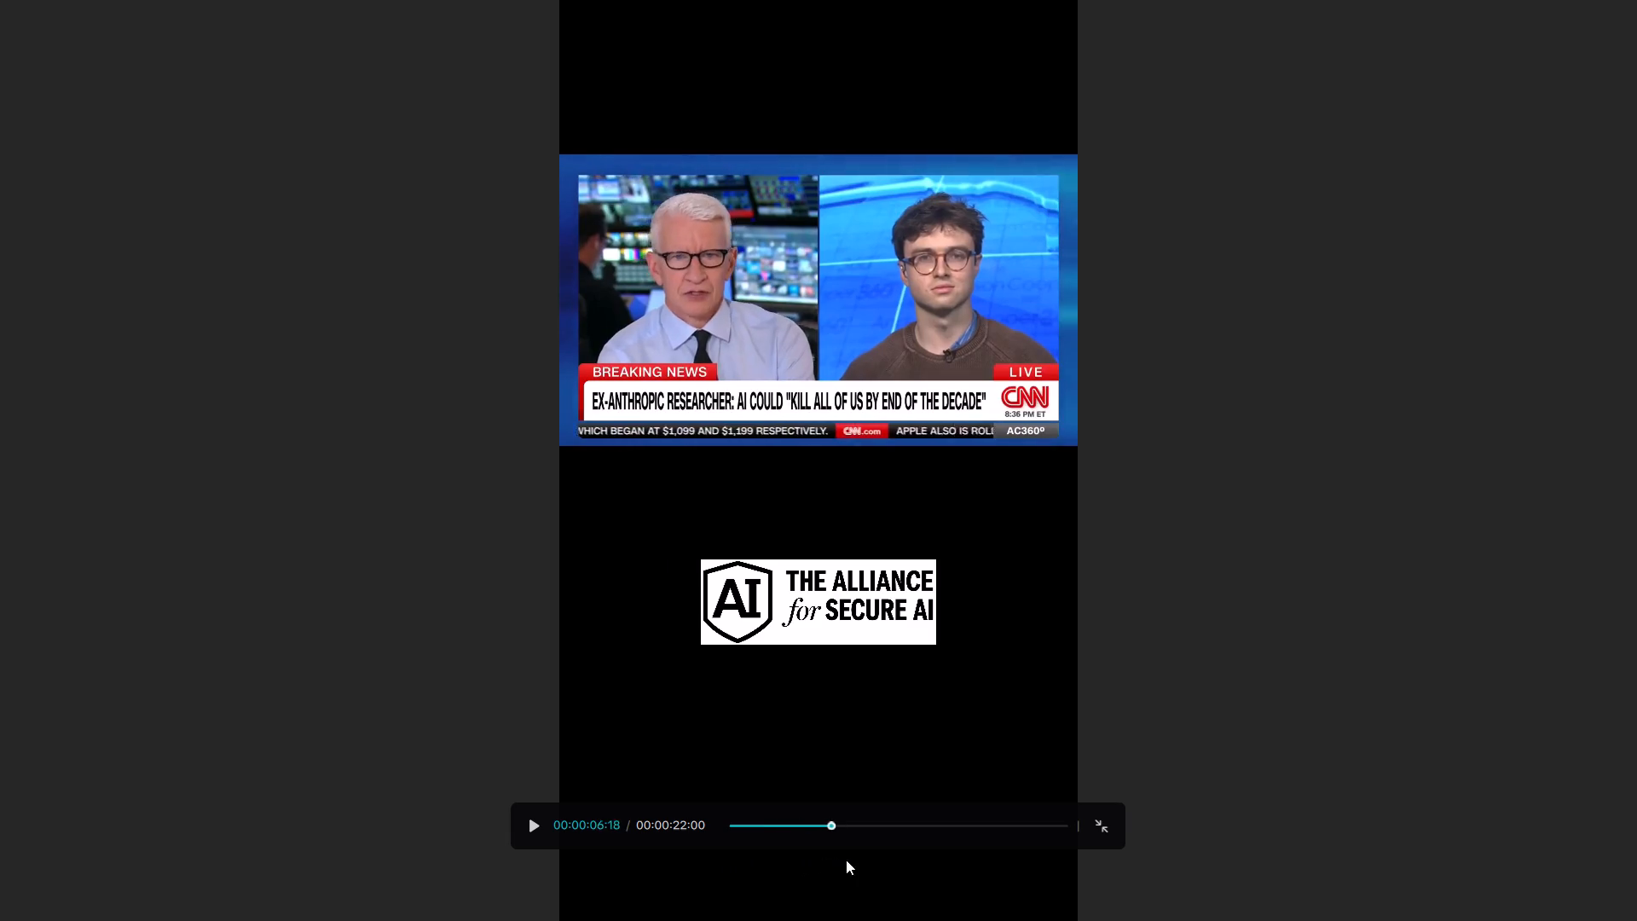
pyautogui.moveTo(846, 860); pyautogui.dragTo(880, 838)
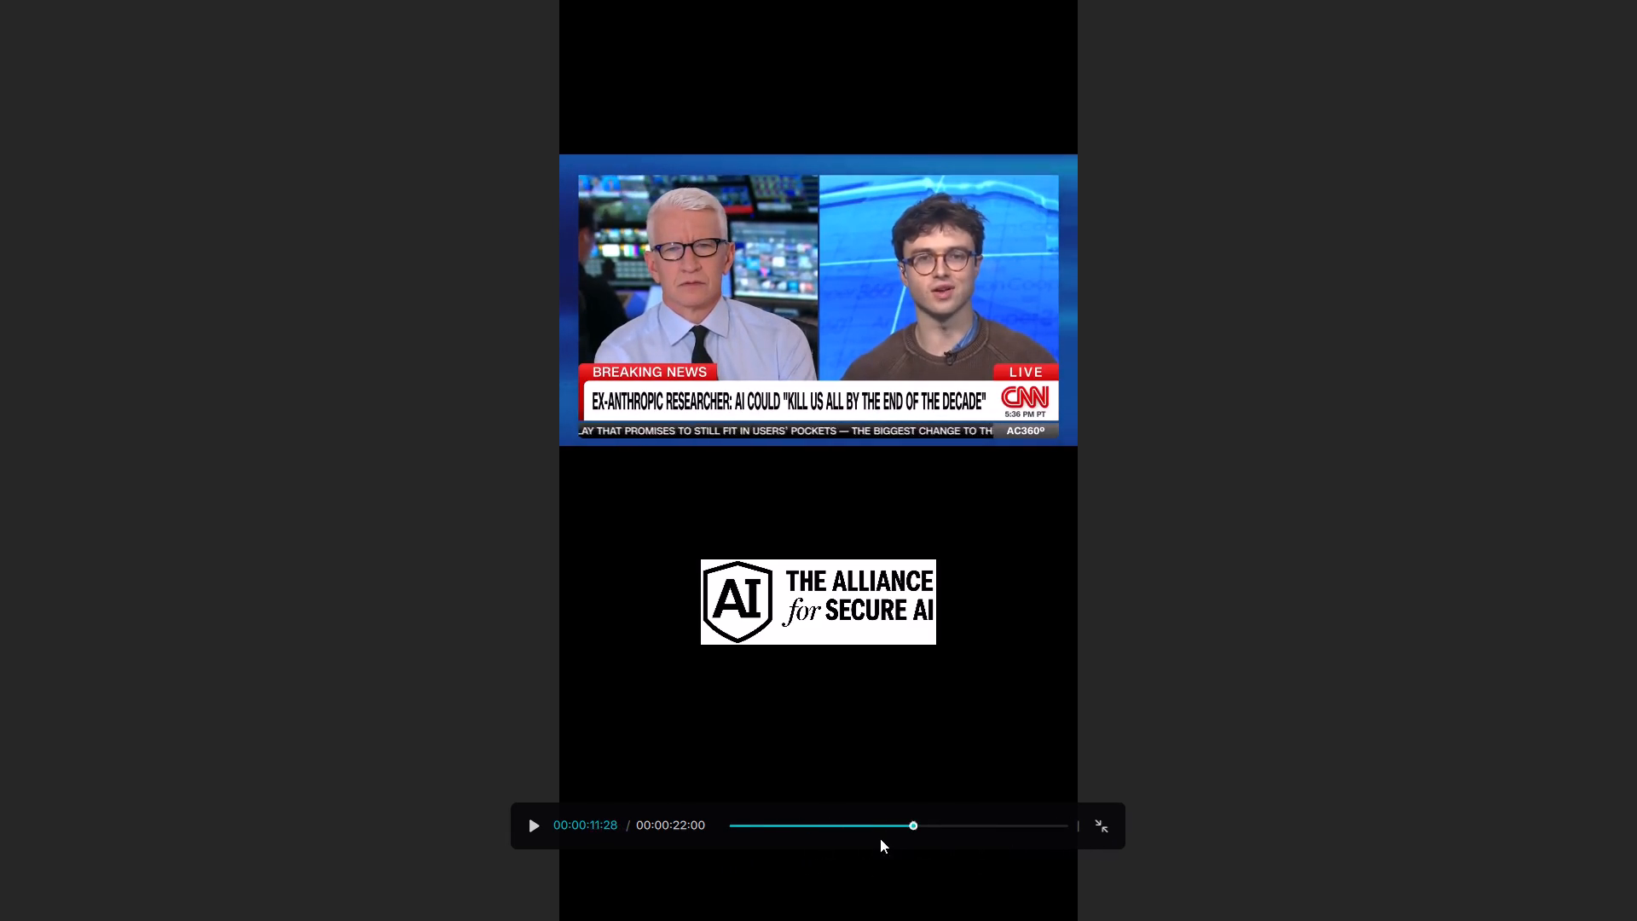
pyautogui.moveTo(880, 838); pyautogui.dragTo(1079, 825)
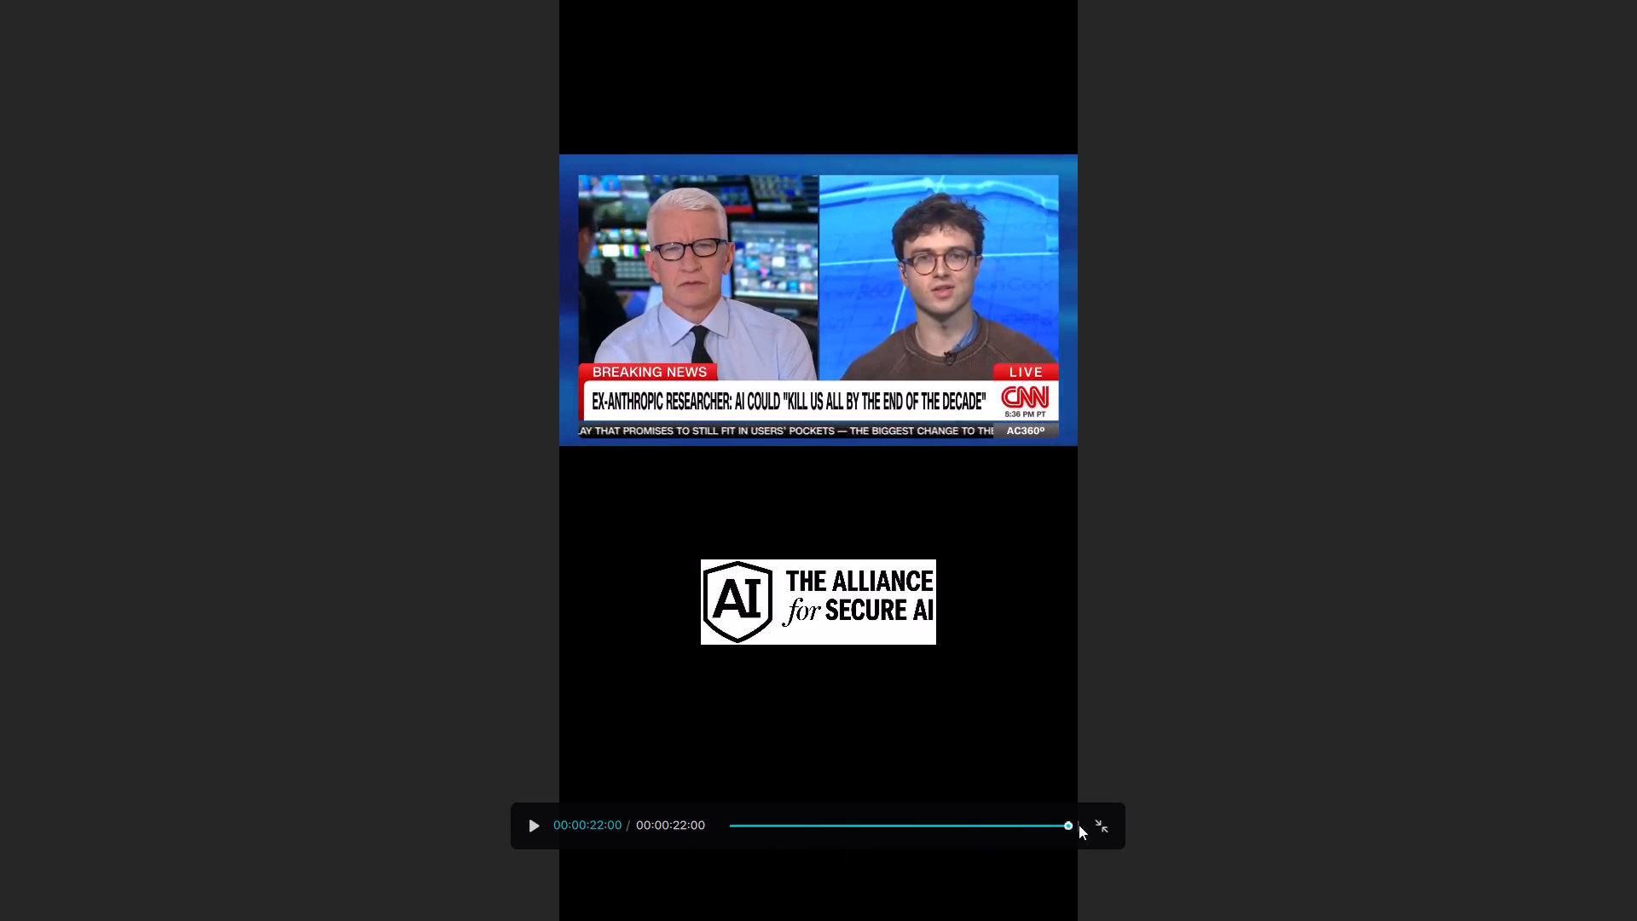
pyautogui.moveTo(1079, 825); pyautogui.dragTo(730, 841)
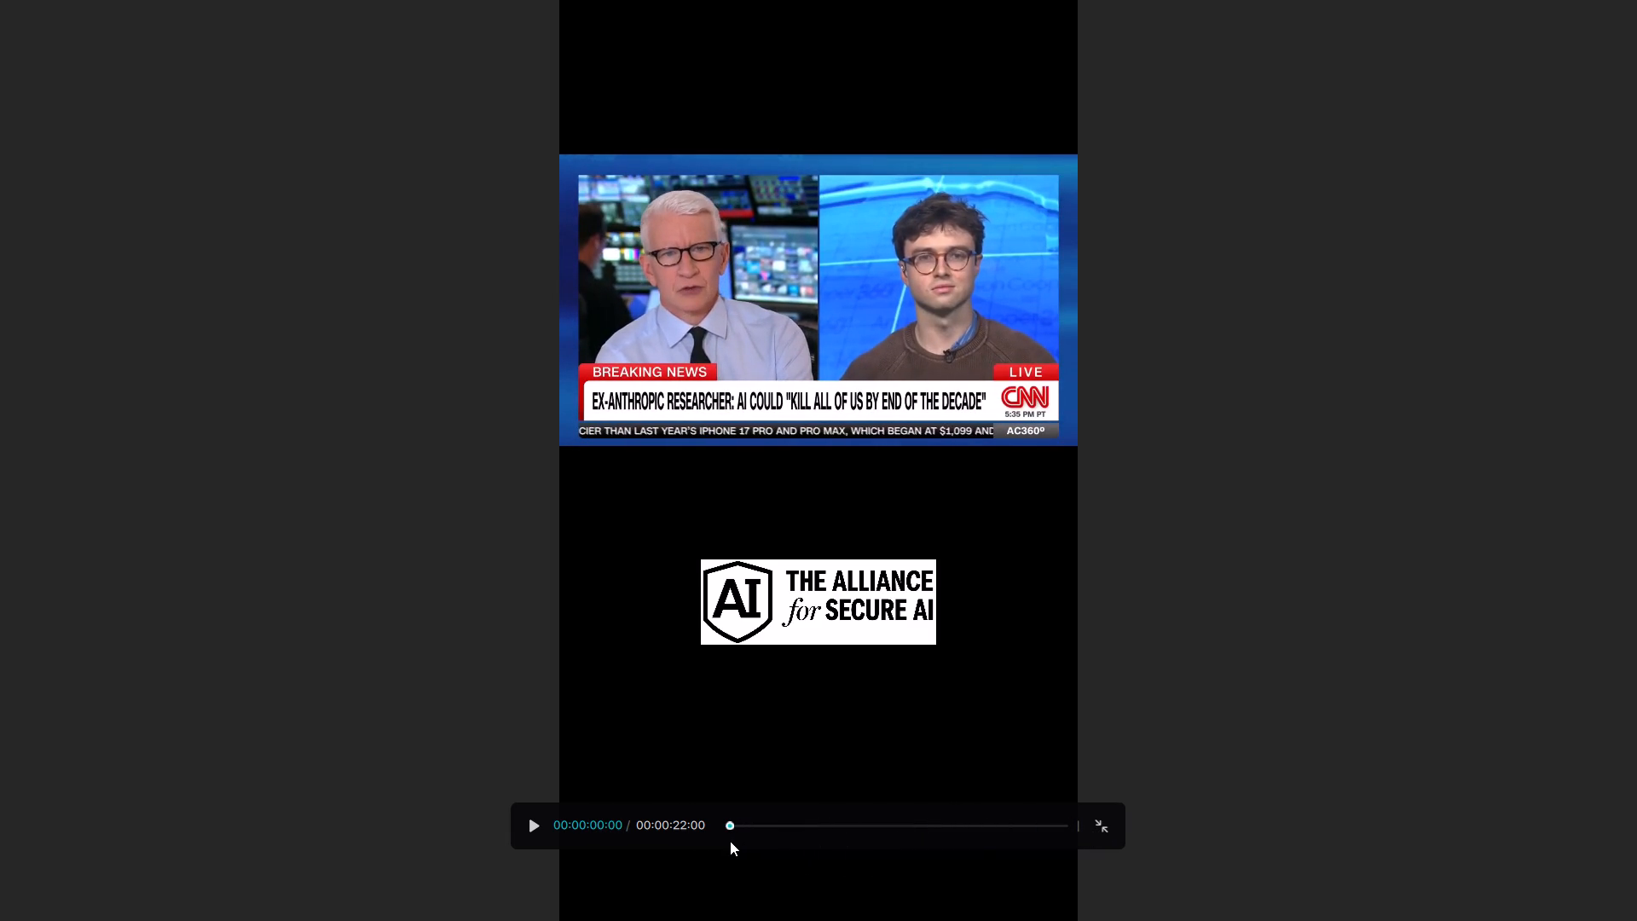
pyautogui.moveTo(730, 841); pyautogui.dragTo(752, 859)
pyautogui.moveTo(752, 859); pyautogui.dragTo(795, 872)
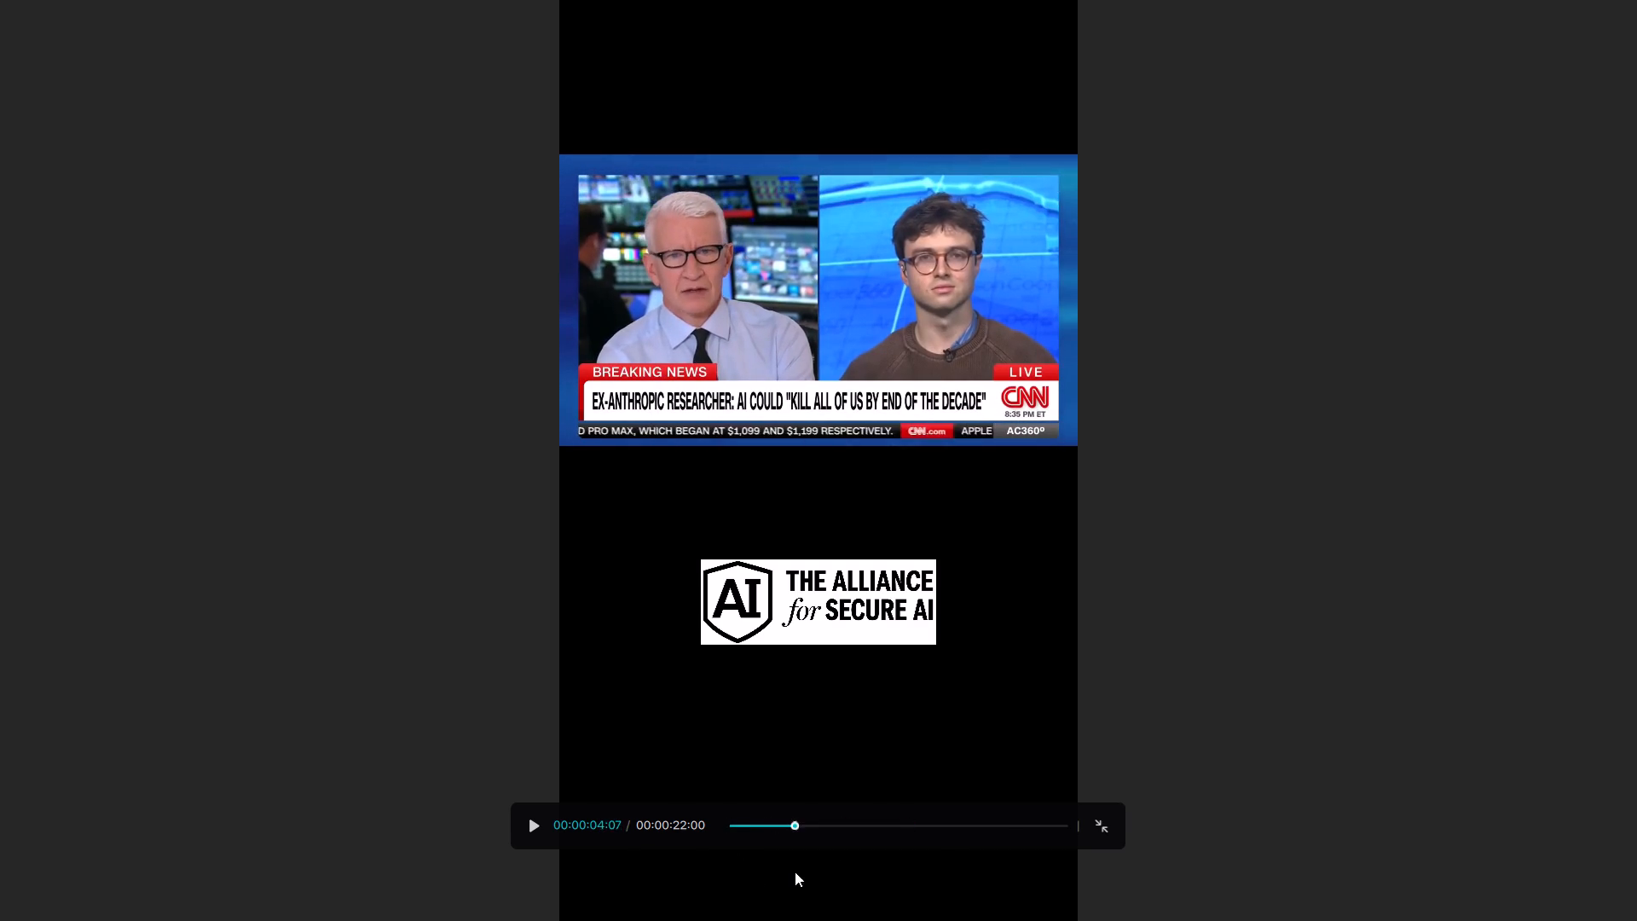
pyautogui.moveTo(795, 872); pyautogui.dragTo(855, 880)
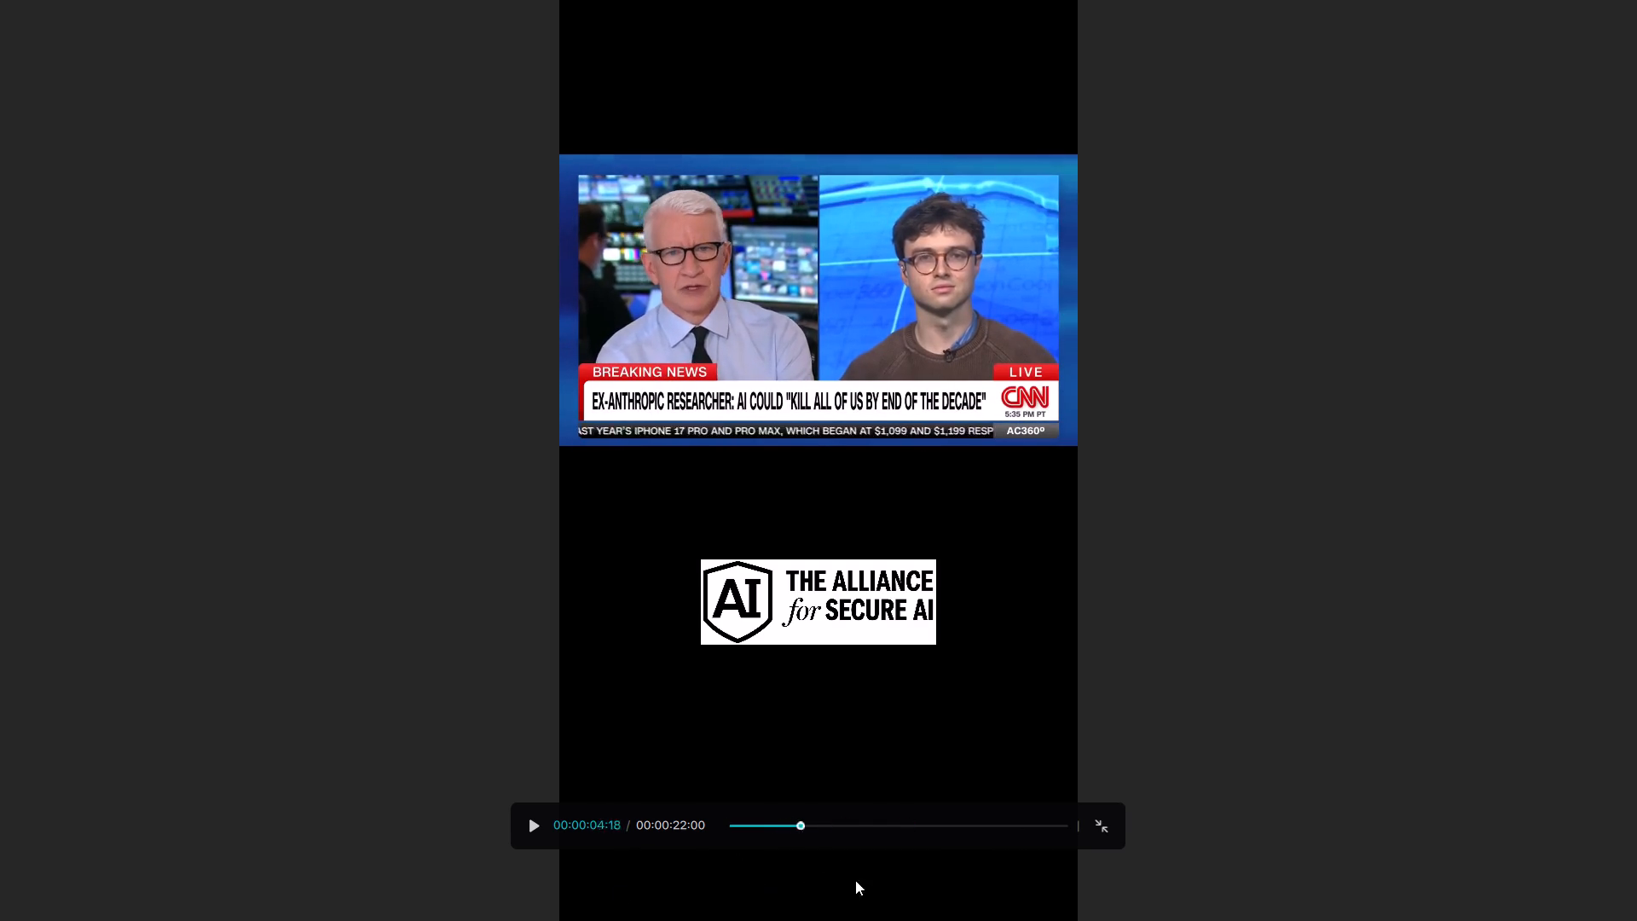
pyautogui.moveTo(855, 880); pyautogui.dragTo(1105, 858)
pyautogui.click(1106, 829)
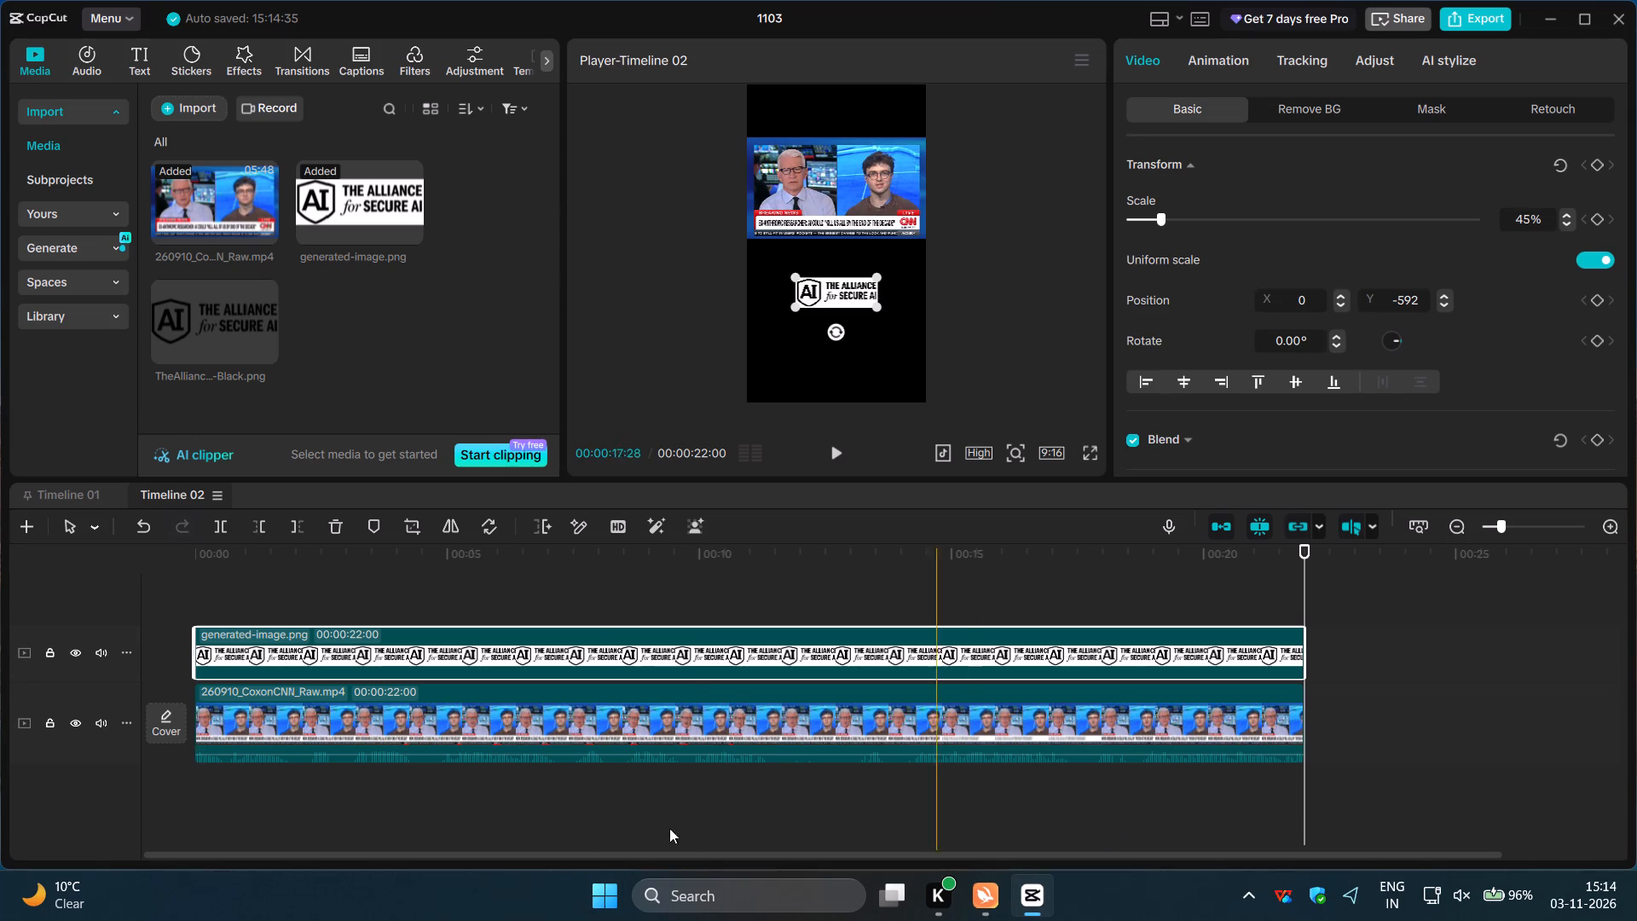
# Export Timeline 02 as 1103(1) with the frame rate set to 60fps.
pyautogui.click(344, 595)
pyautogui.moveTo(344, 595); pyautogui.dragTo(200, 592)
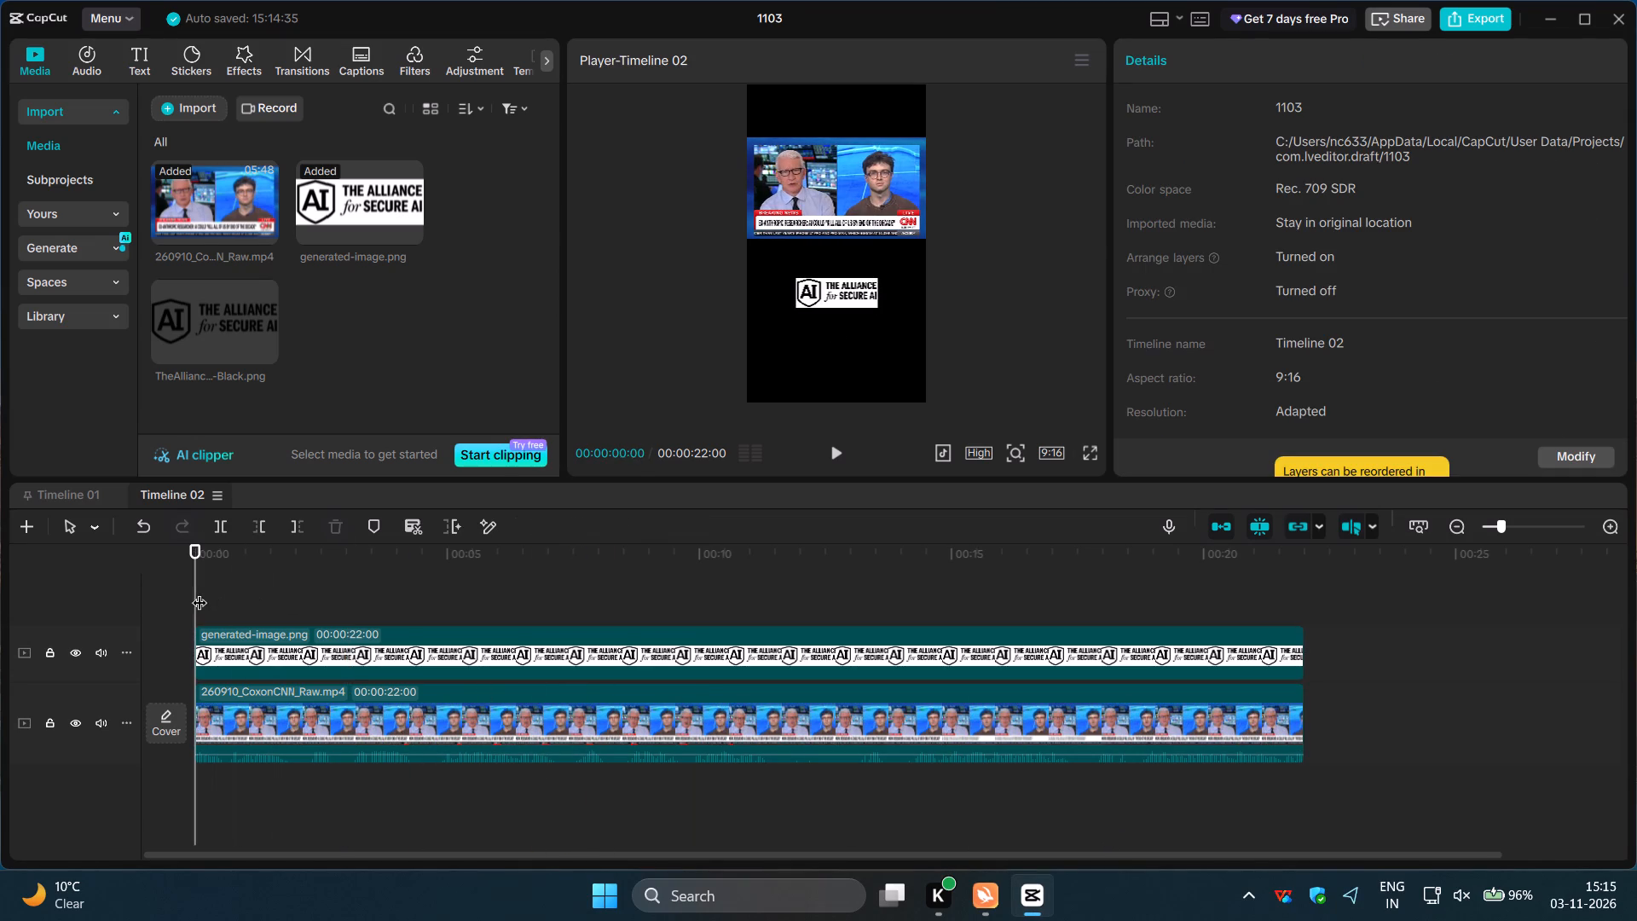
pyautogui.click(1461, 15)
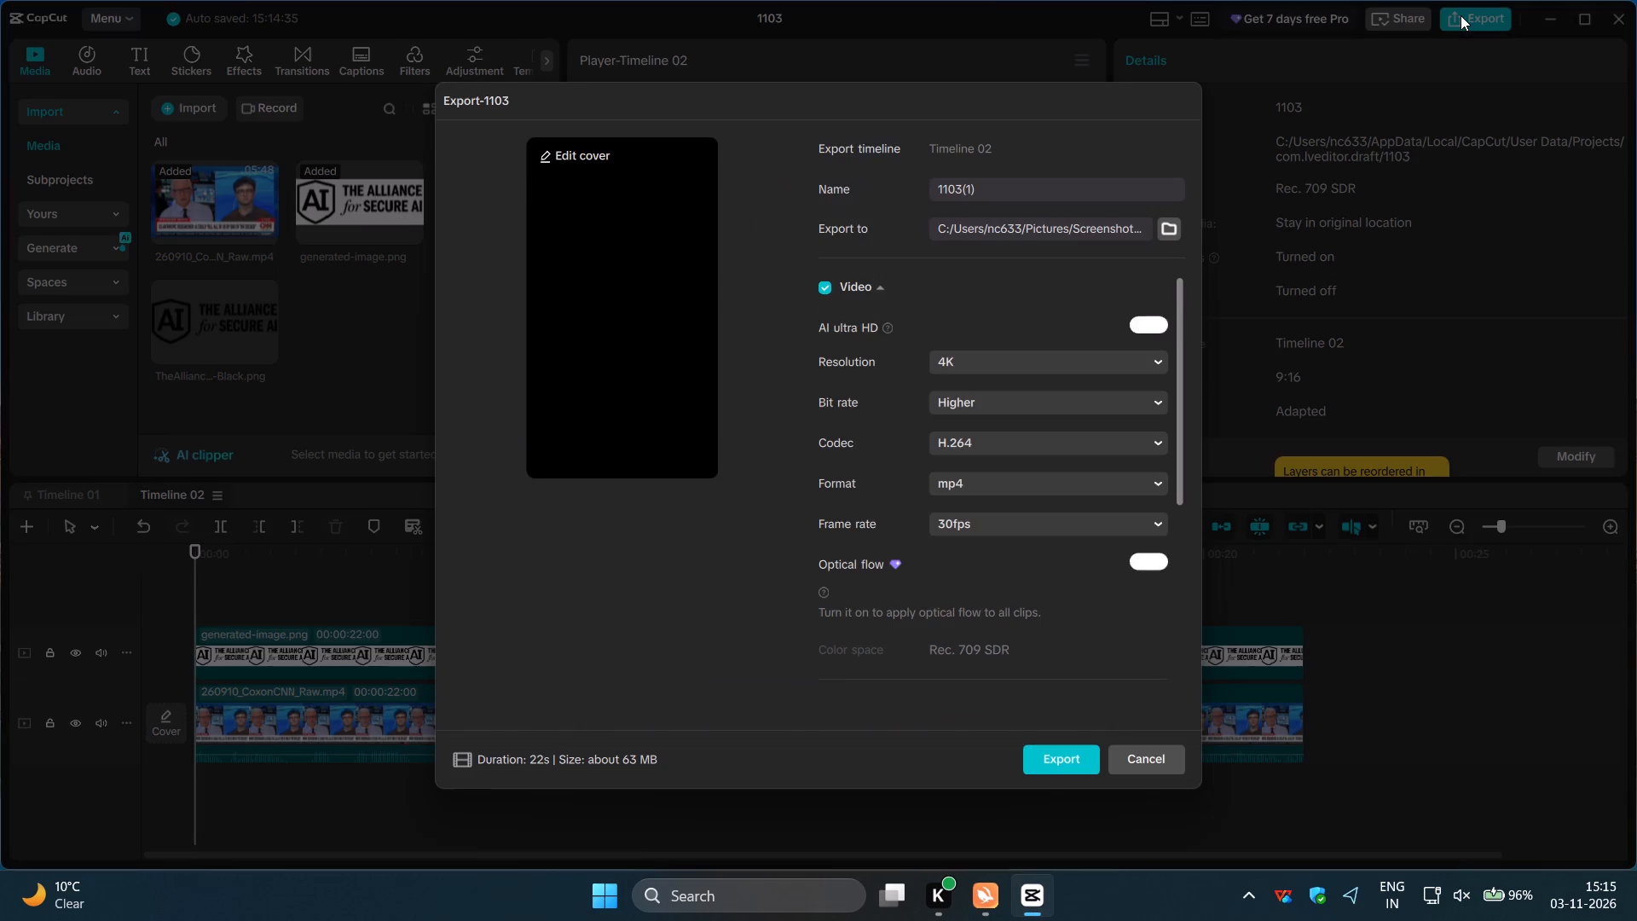
pyautogui.click(1149, 530)
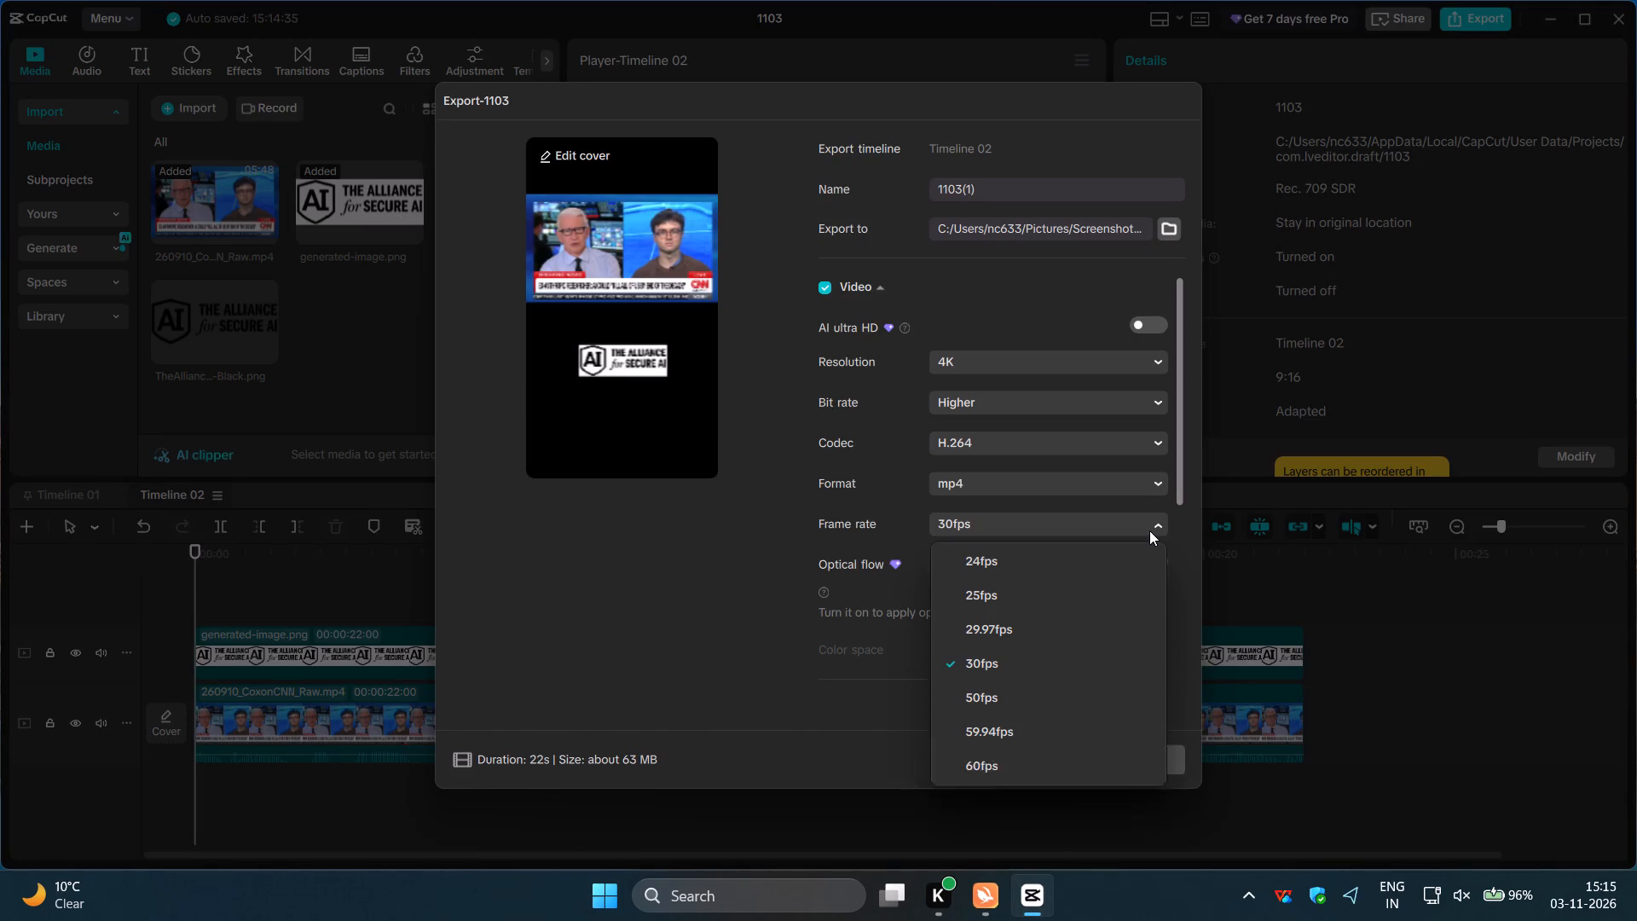
pyautogui.click(1037, 762)
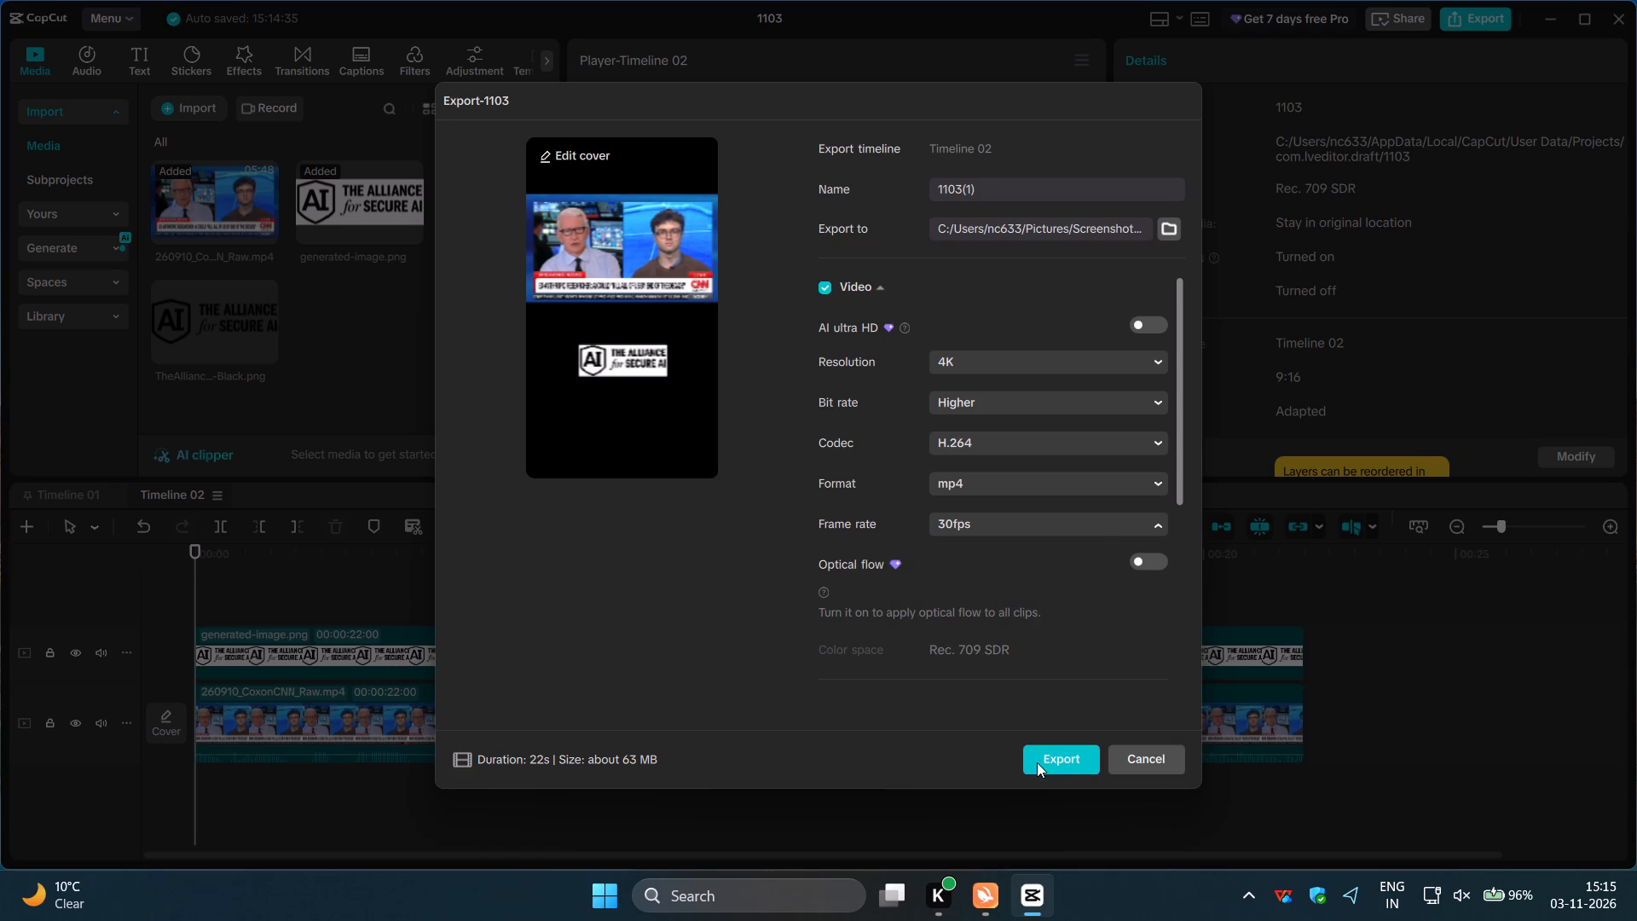
pyautogui.click(1096, 756)
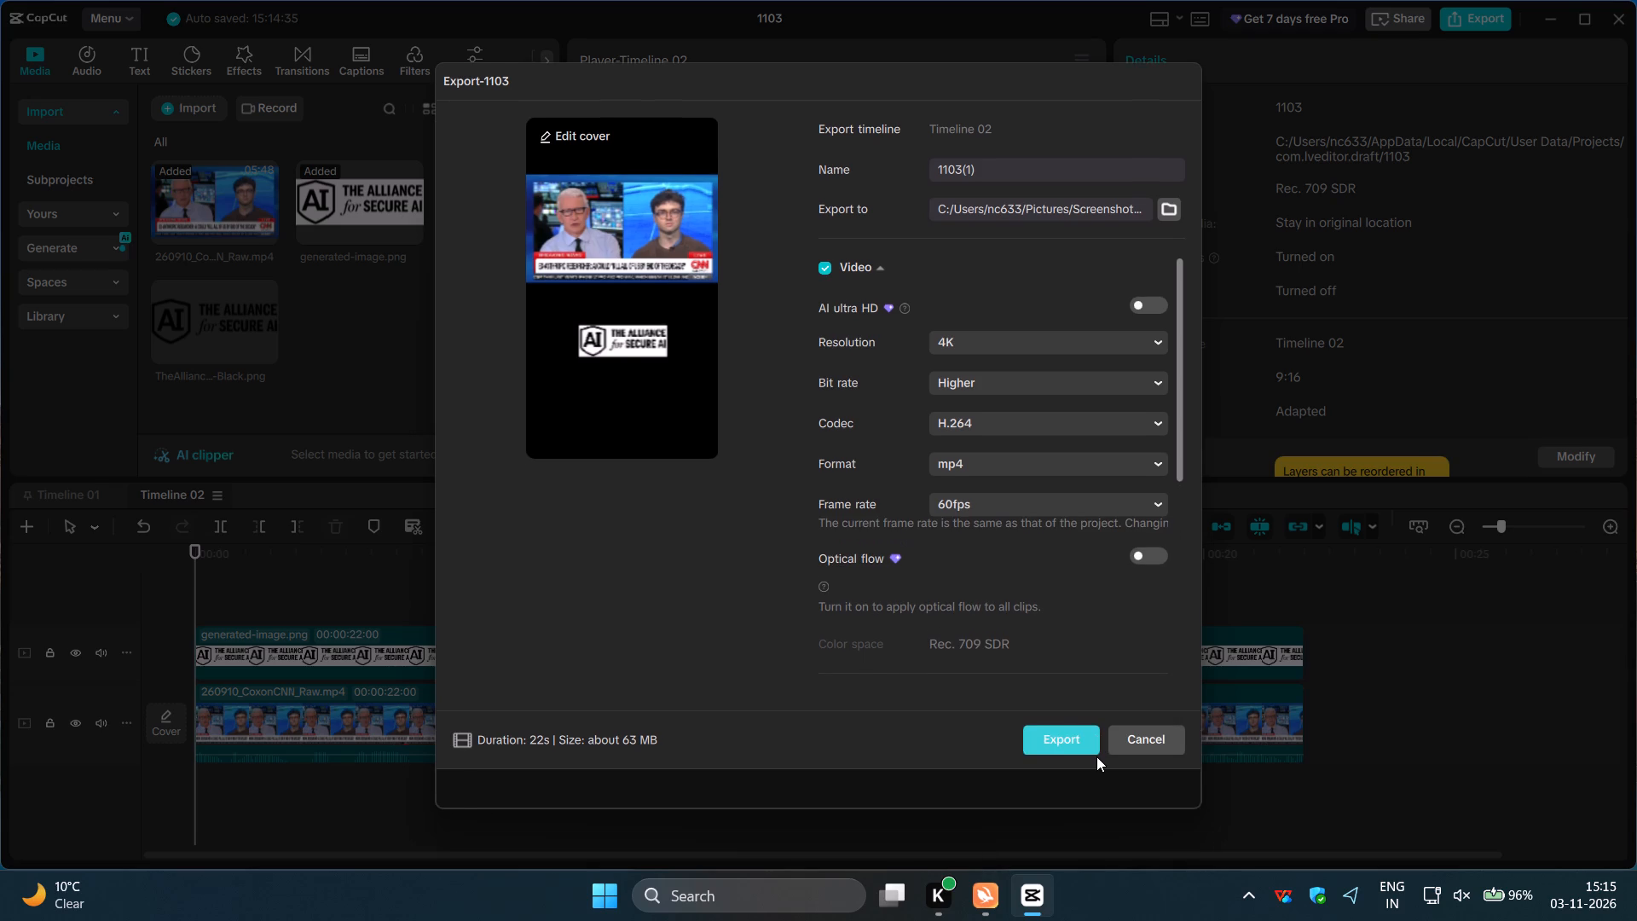
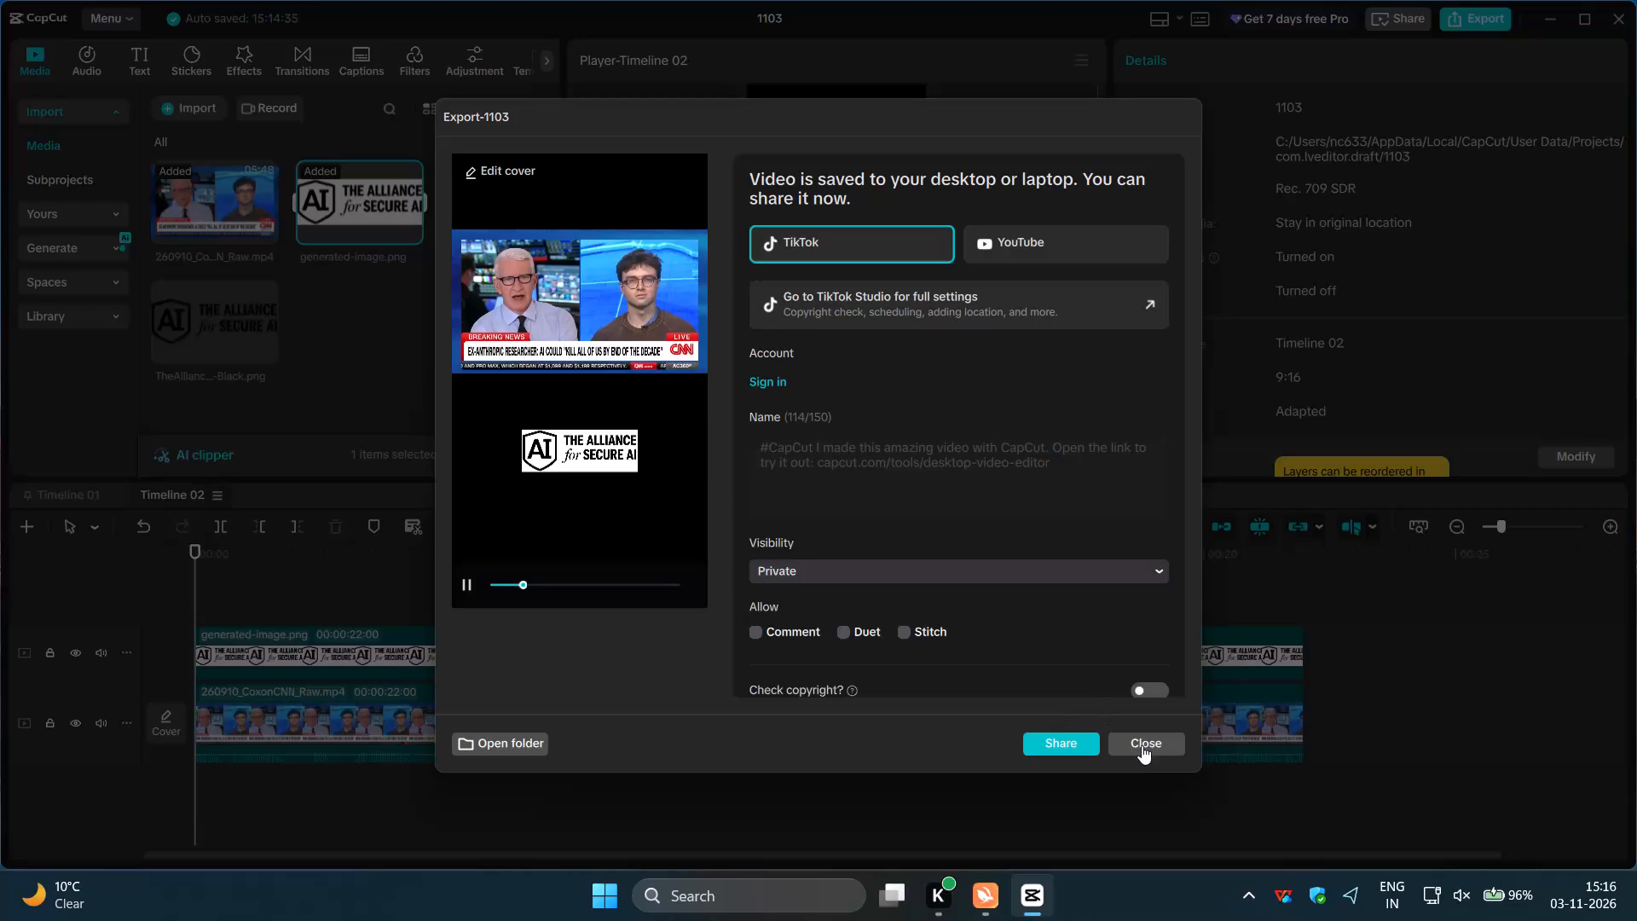
# Dismiss the finished export, add new timelines up to Timeline 05, and place the 260910_CoxonCNN_Raw.mp4 clip on it.
pyautogui.click(1142, 745)
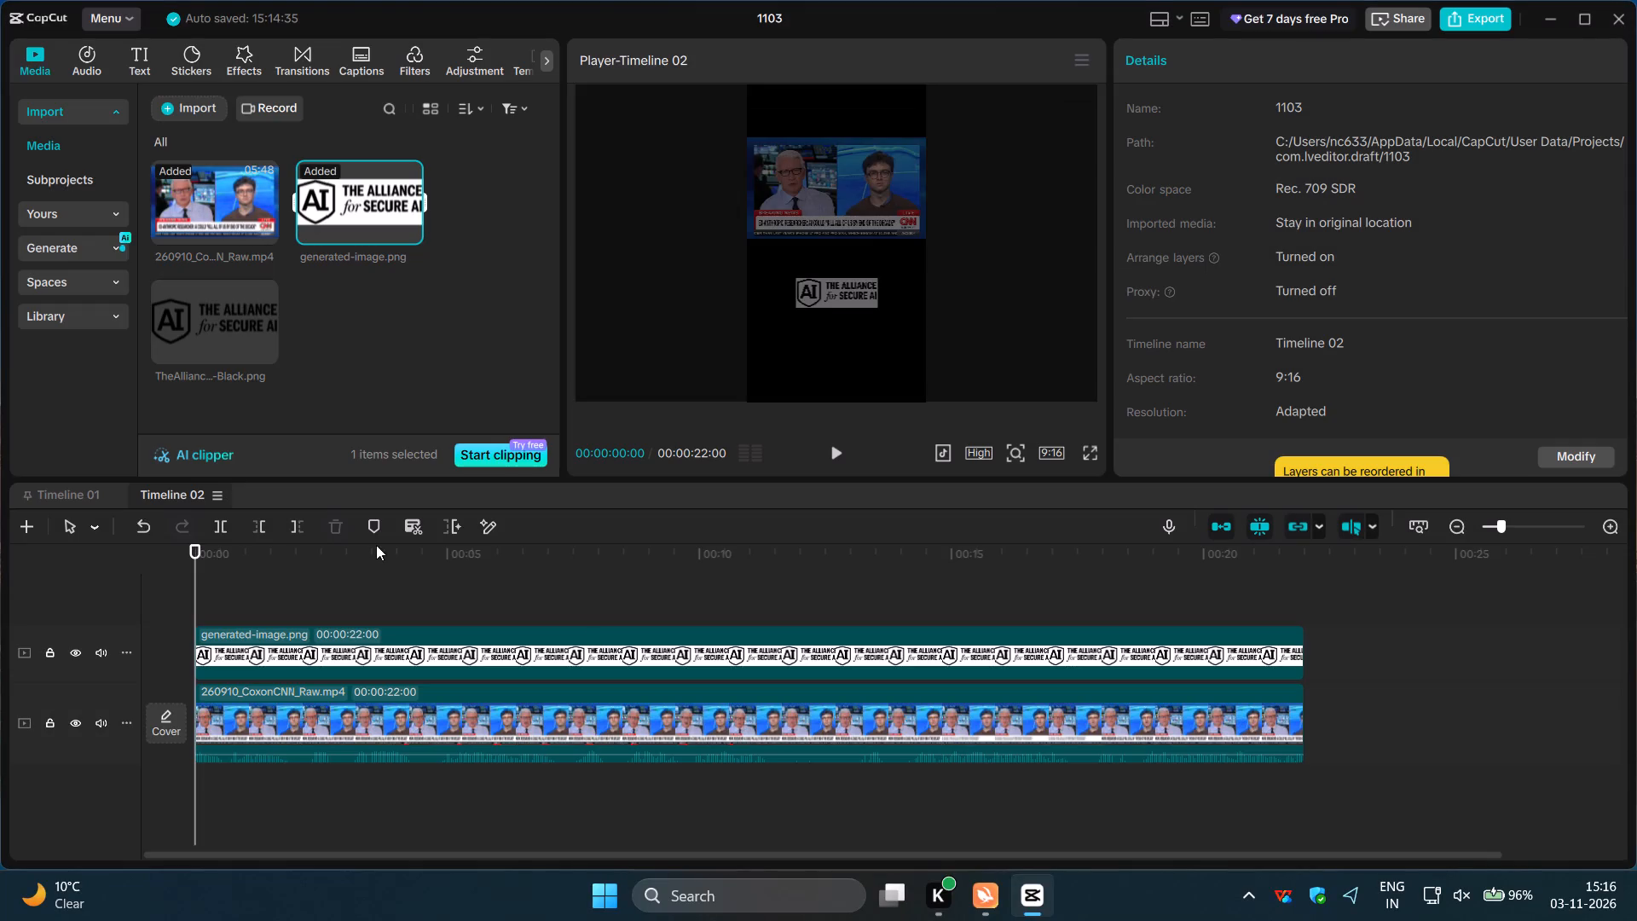
pyautogui.click(21, 532)
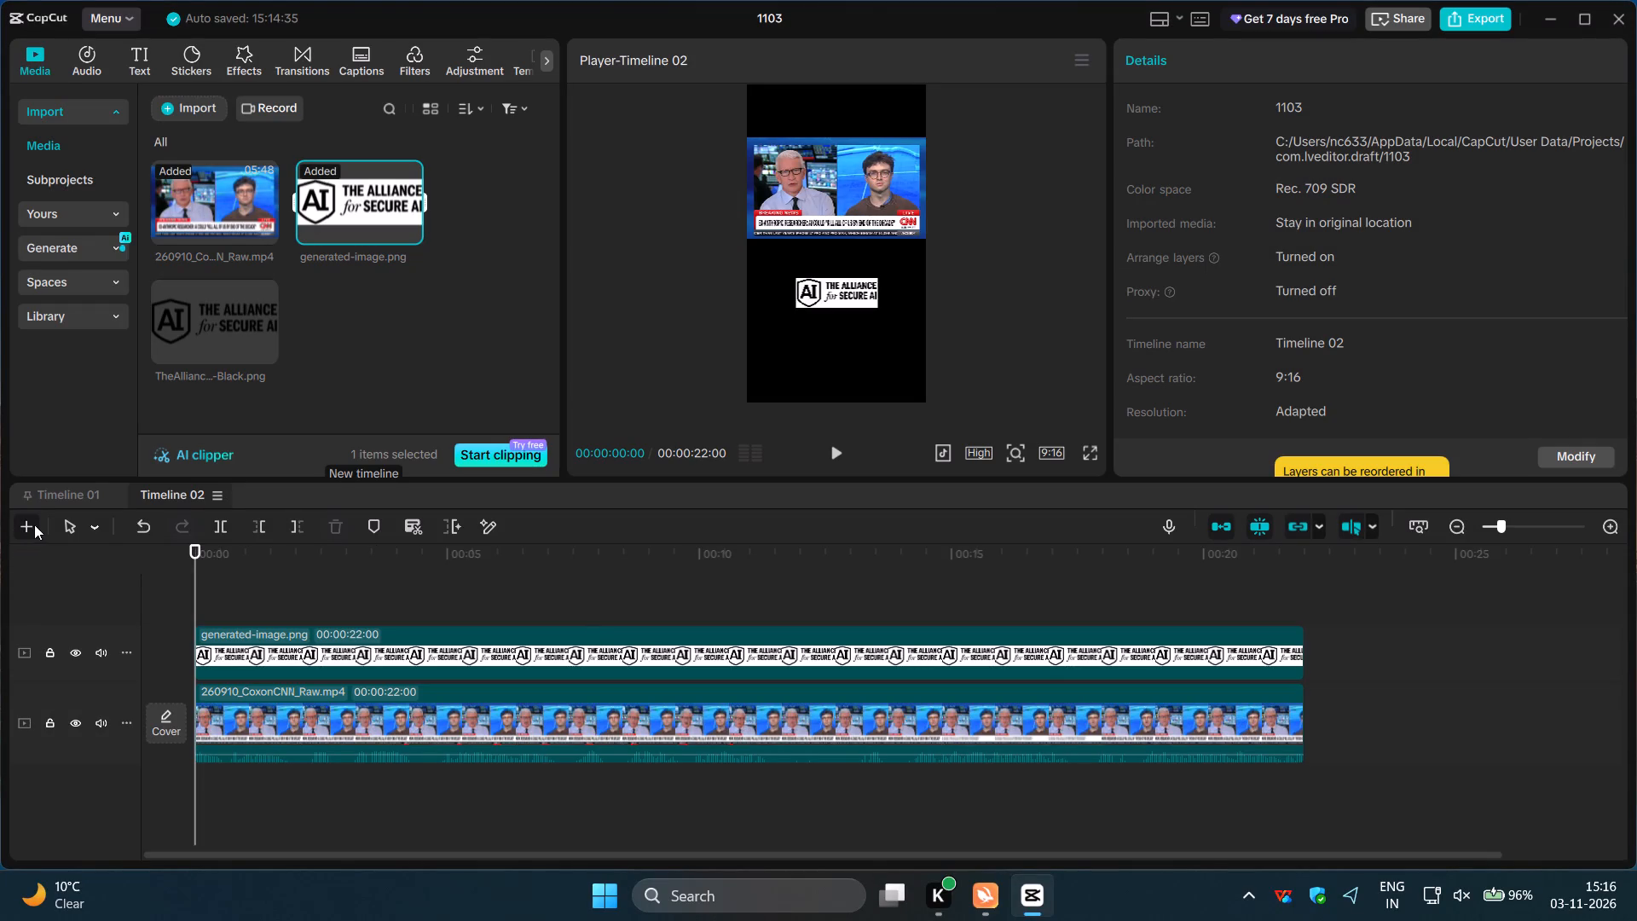
pyautogui.click(26, 529)
pyautogui.doubleClick(30, 529)
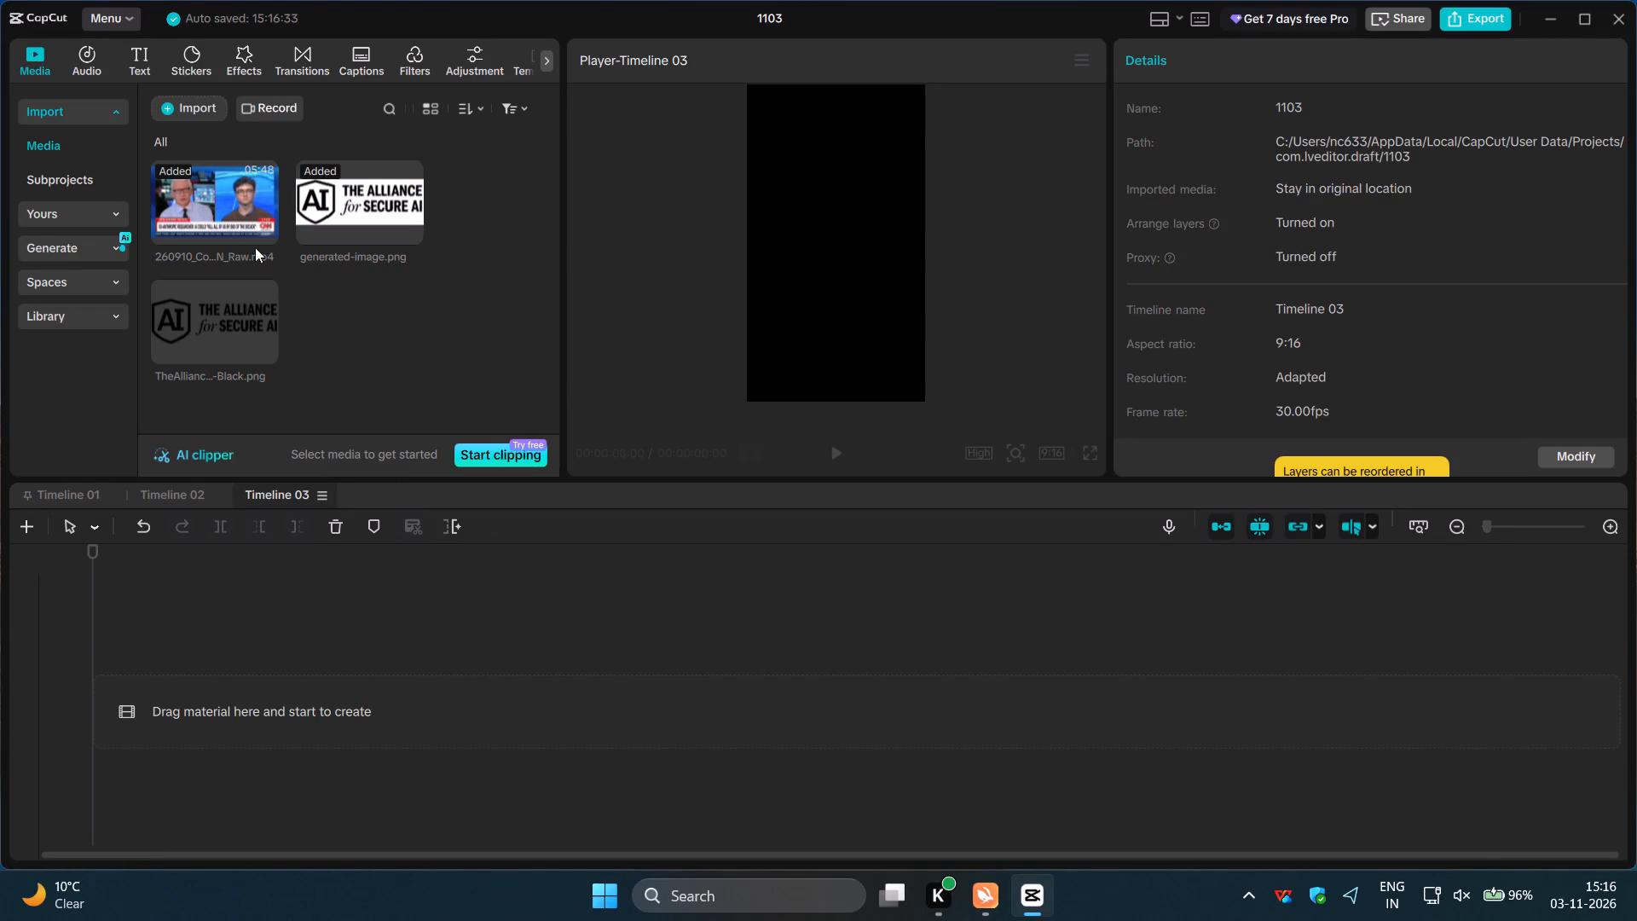
pyautogui.click(240, 199)
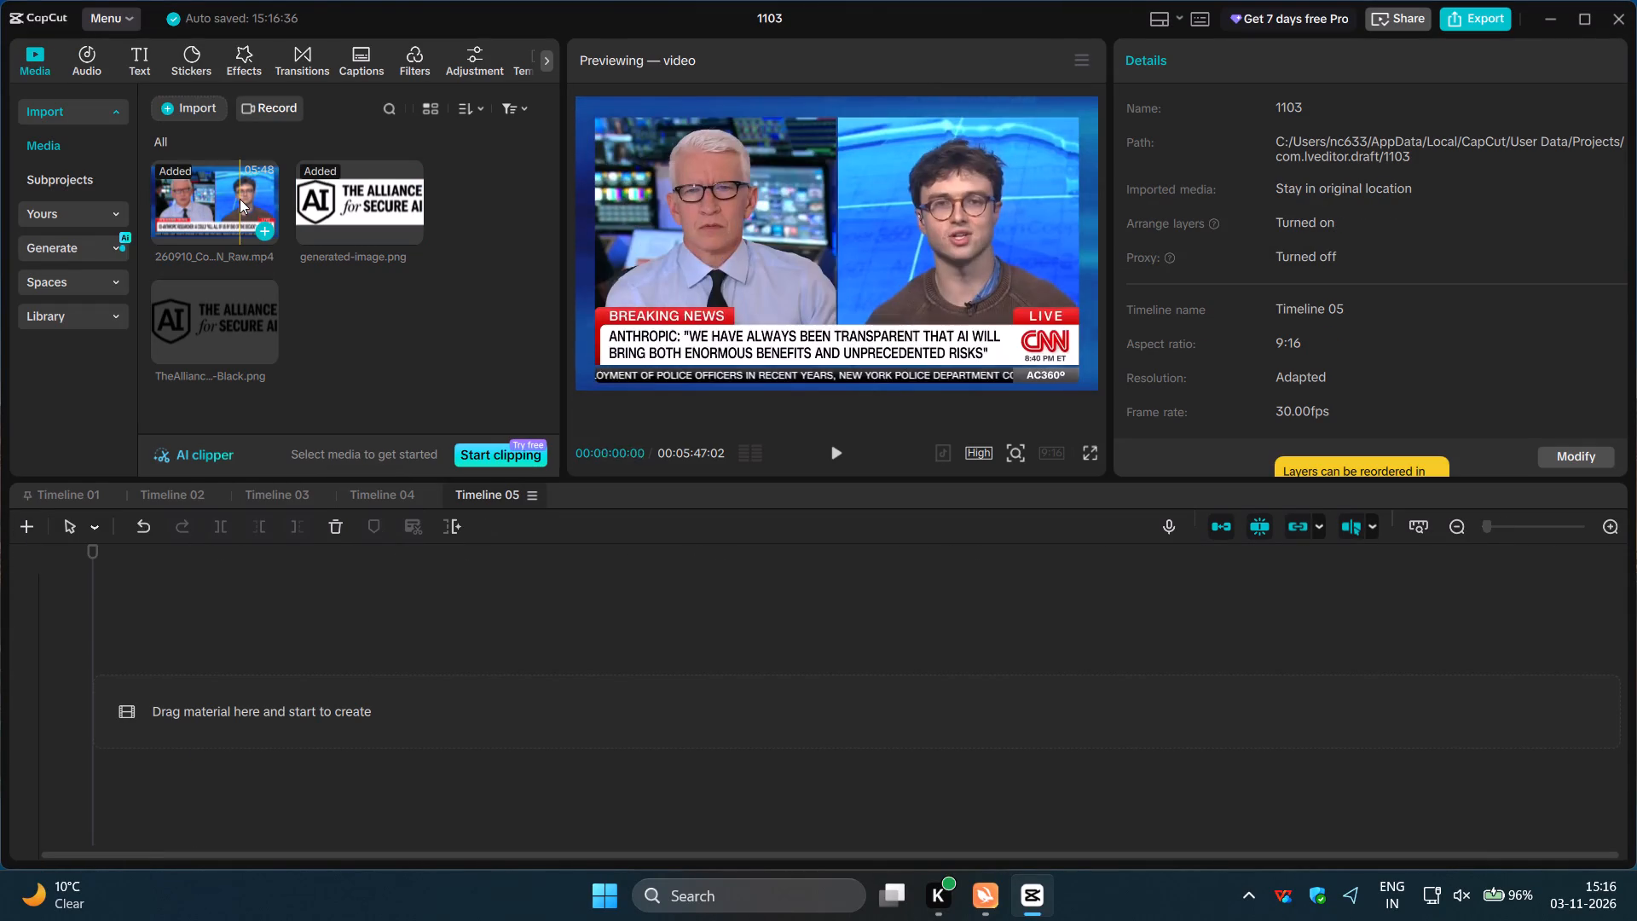
pyautogui.click(263, 227)
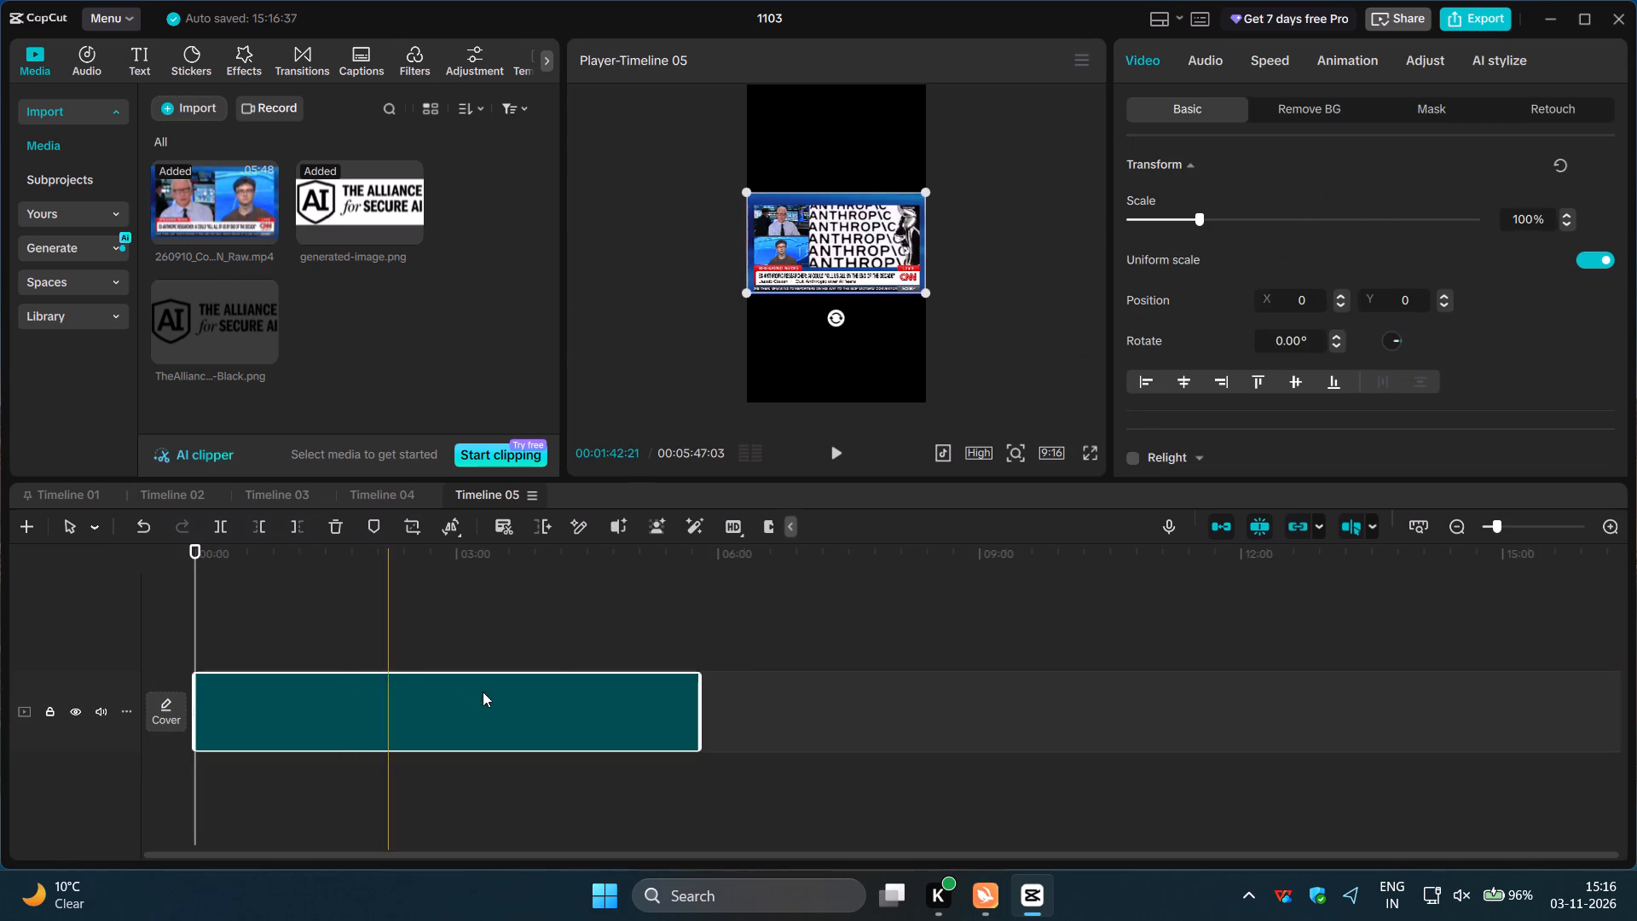
# Split the CNN clip at about 23:14 and 40:10 (seconds:frames) and delete the opening section before the first cut.
pyautogui.click(228, 611)
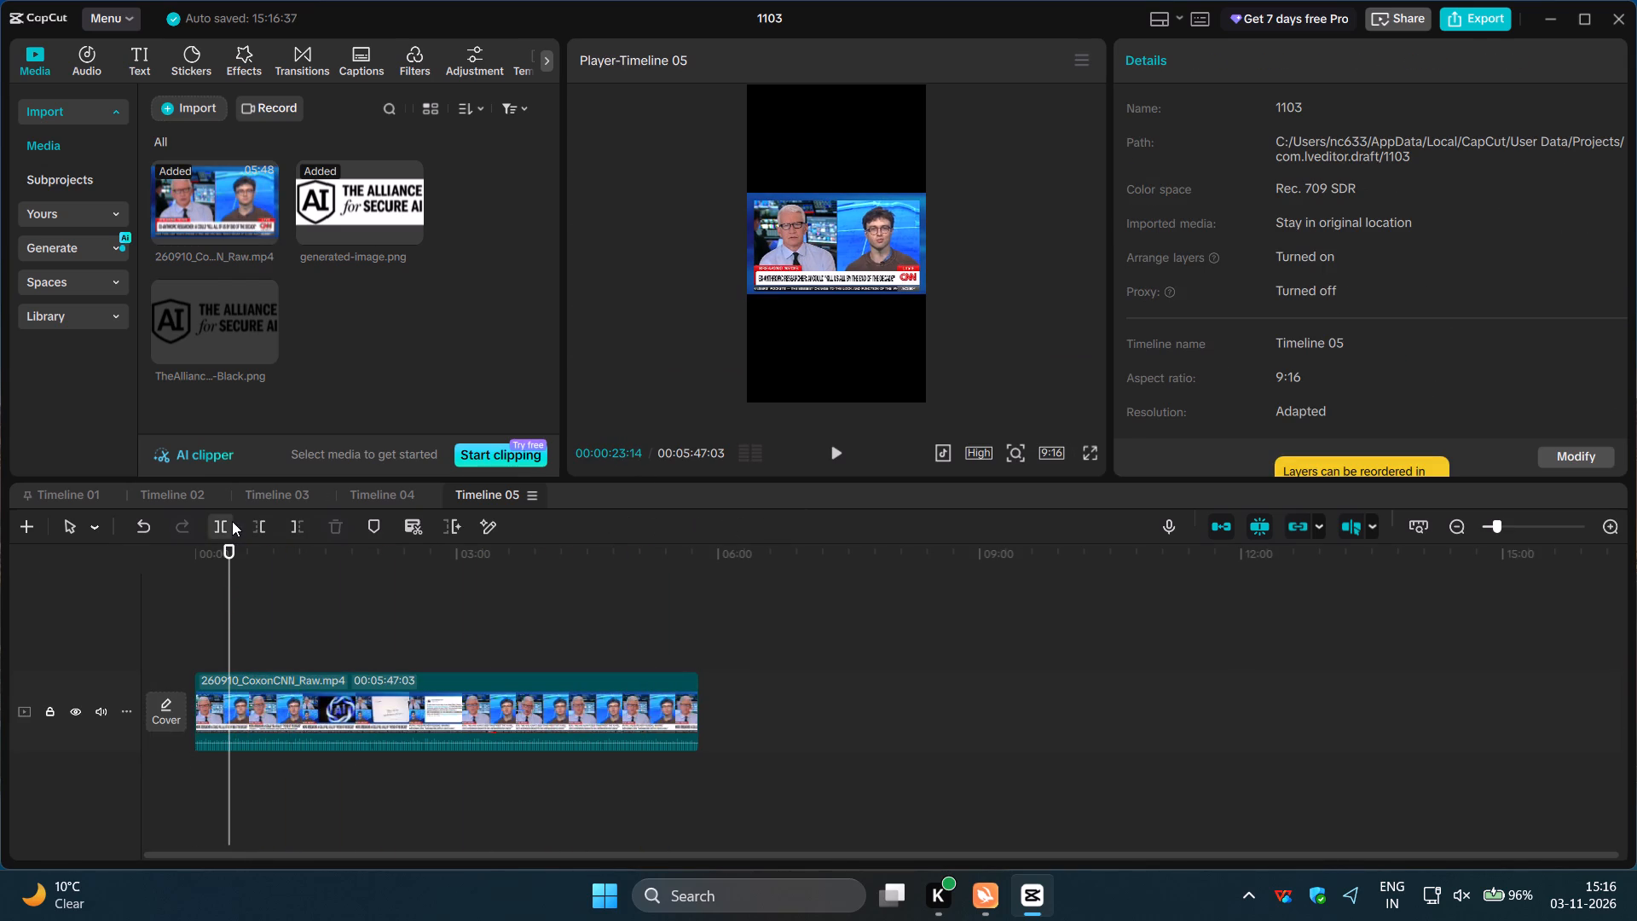
pyautogui.click(232, 521)
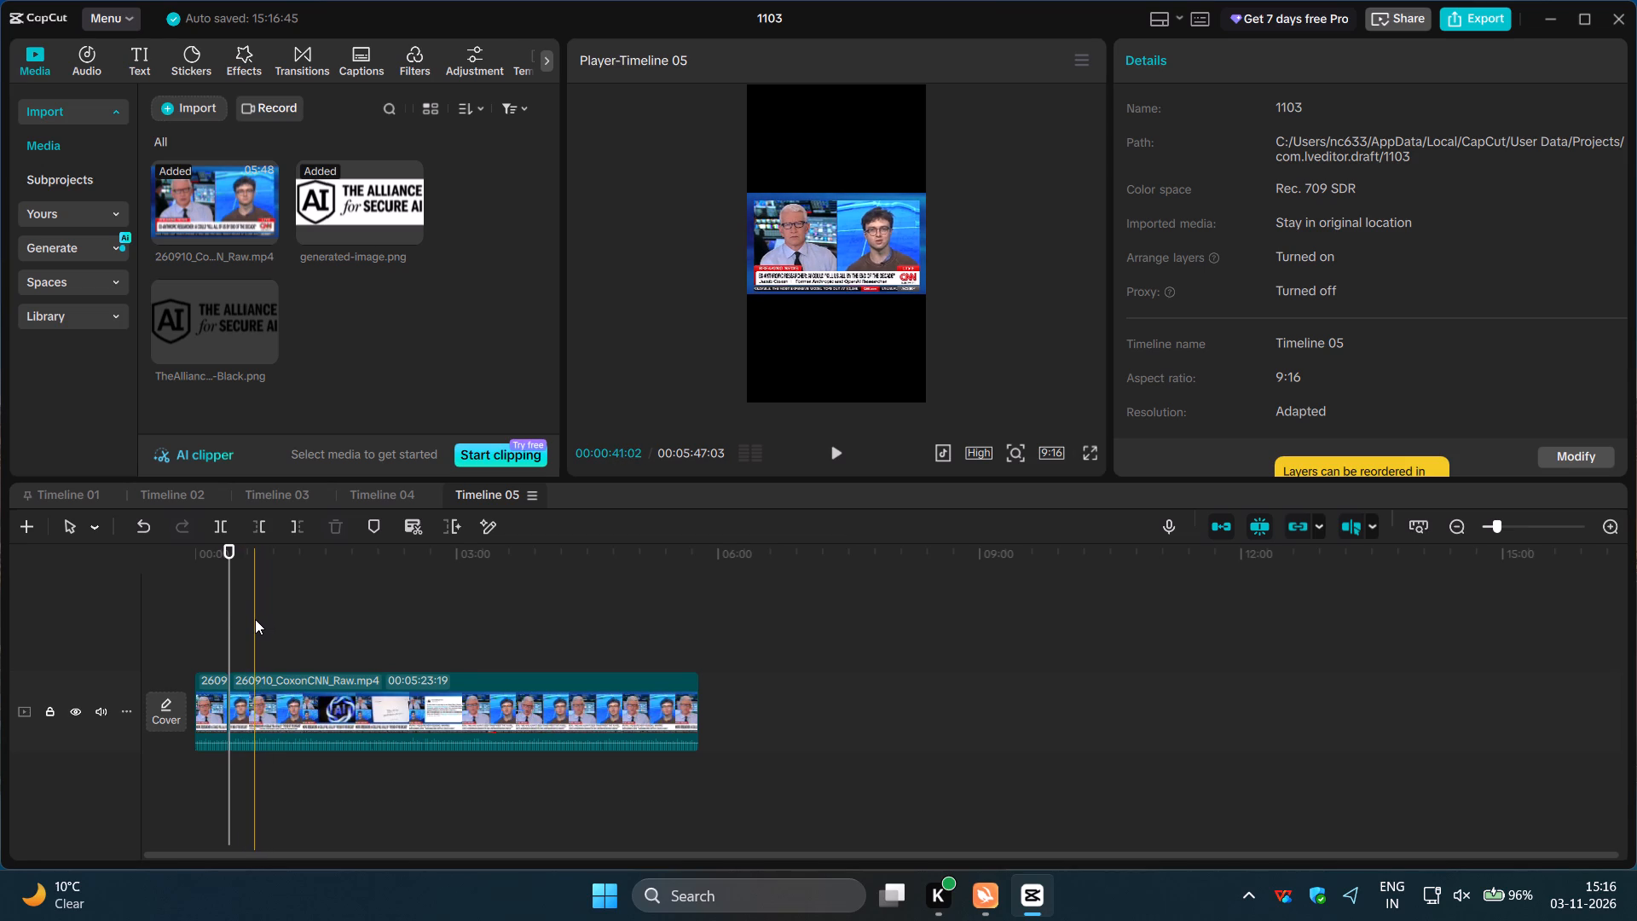
pyautogui.click(253, 619)
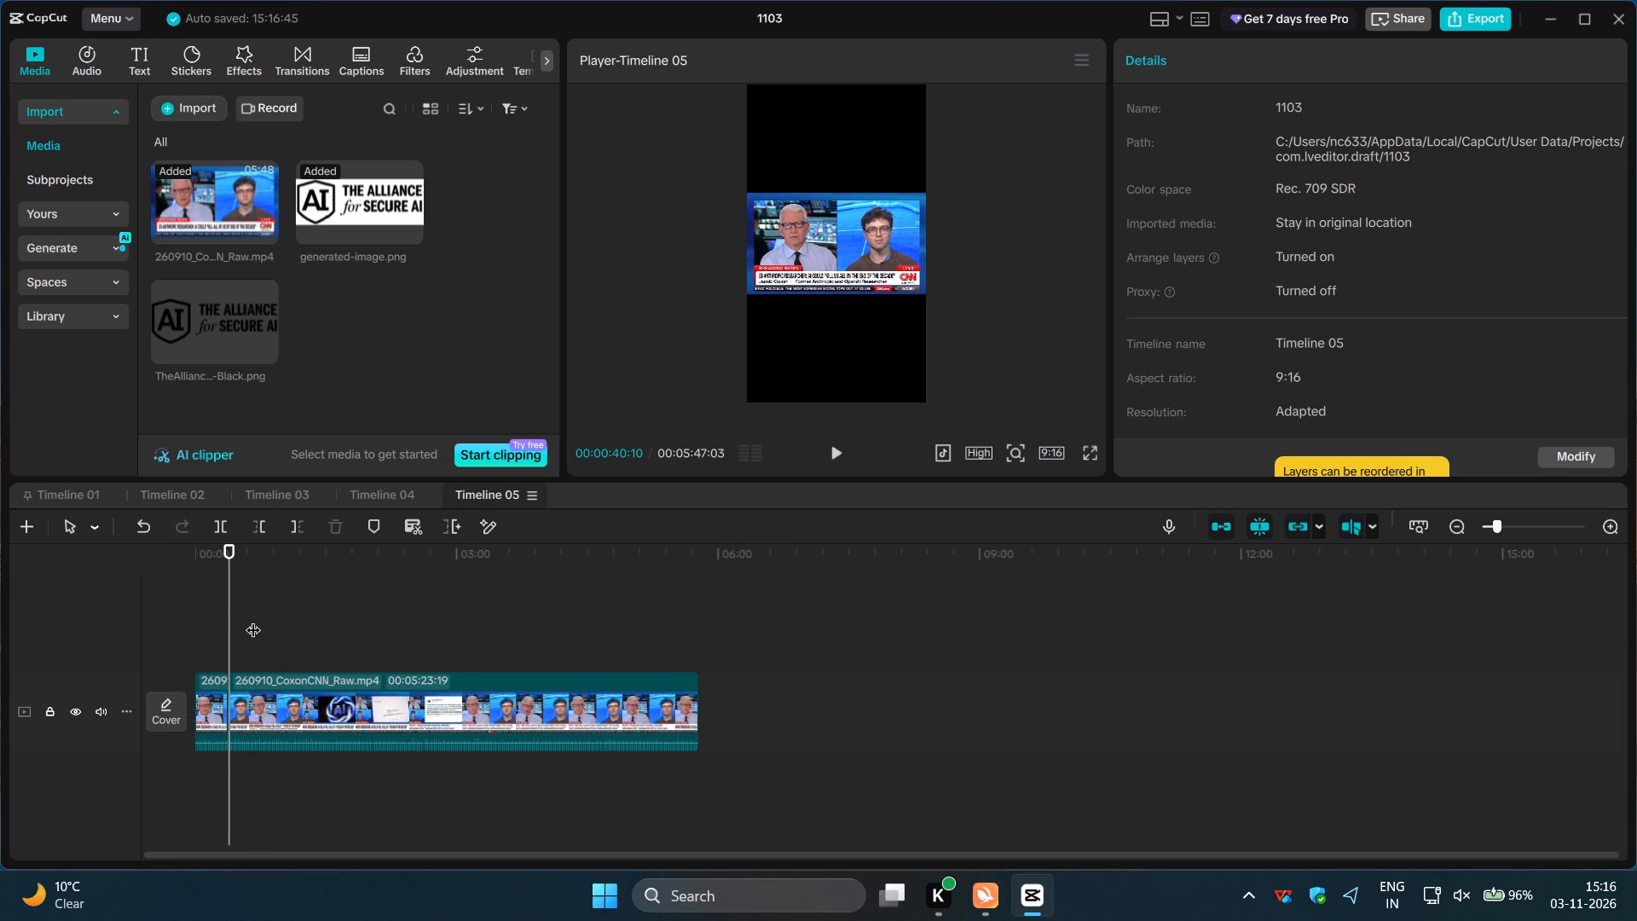
pyautogui.click(224, 530)
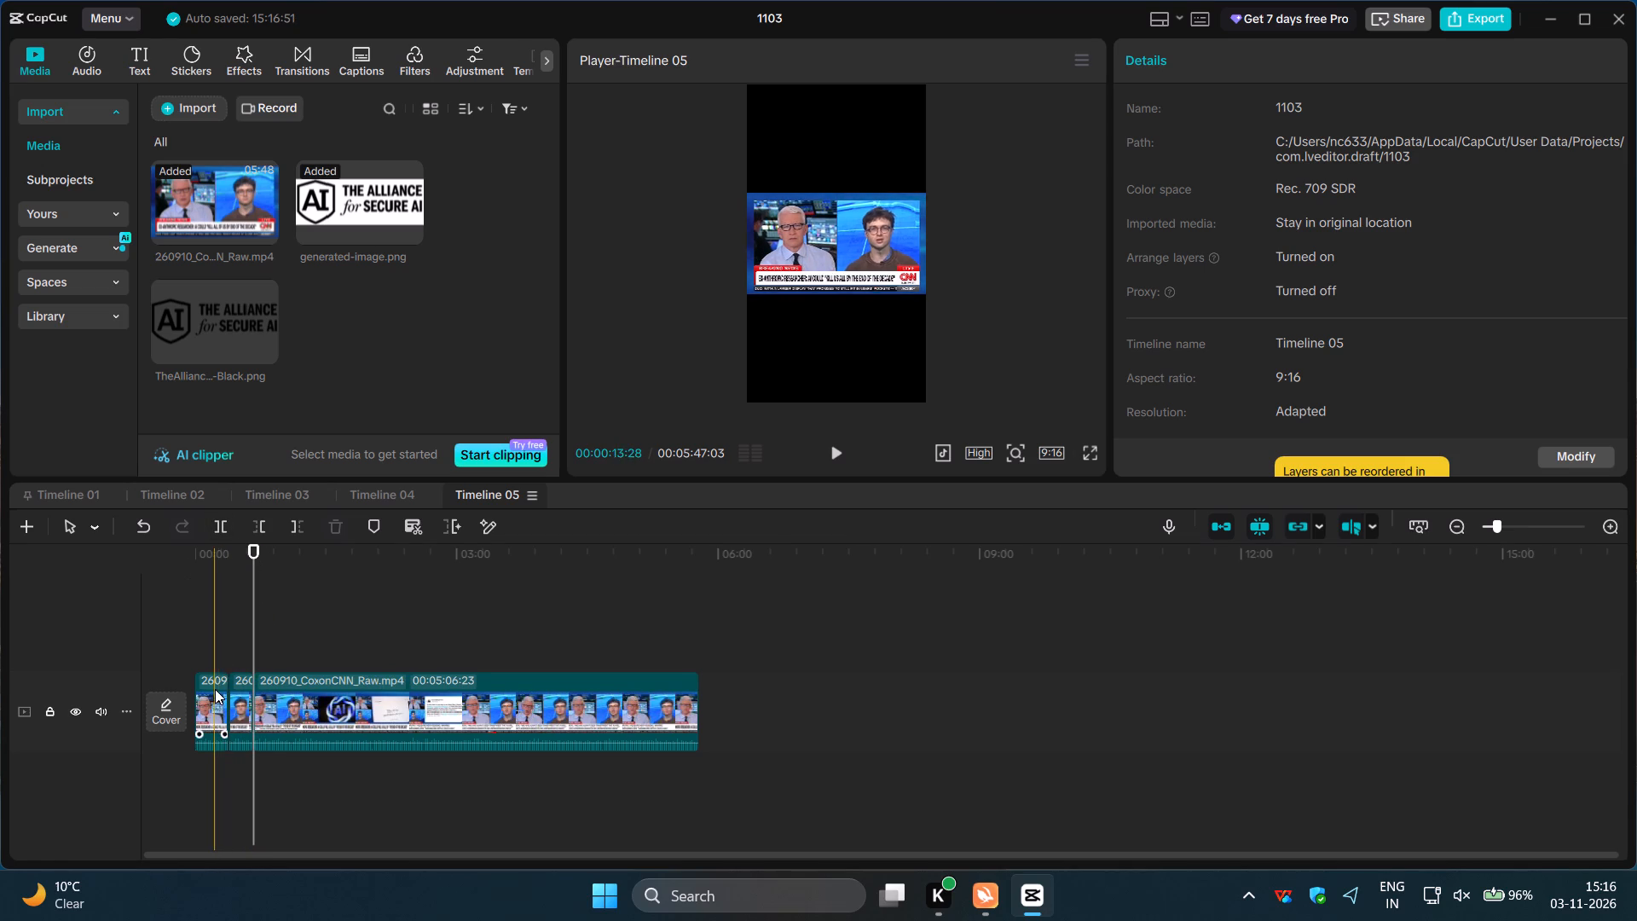
pyautogui.click(215, 689)
pyautogui.click(330, 529)
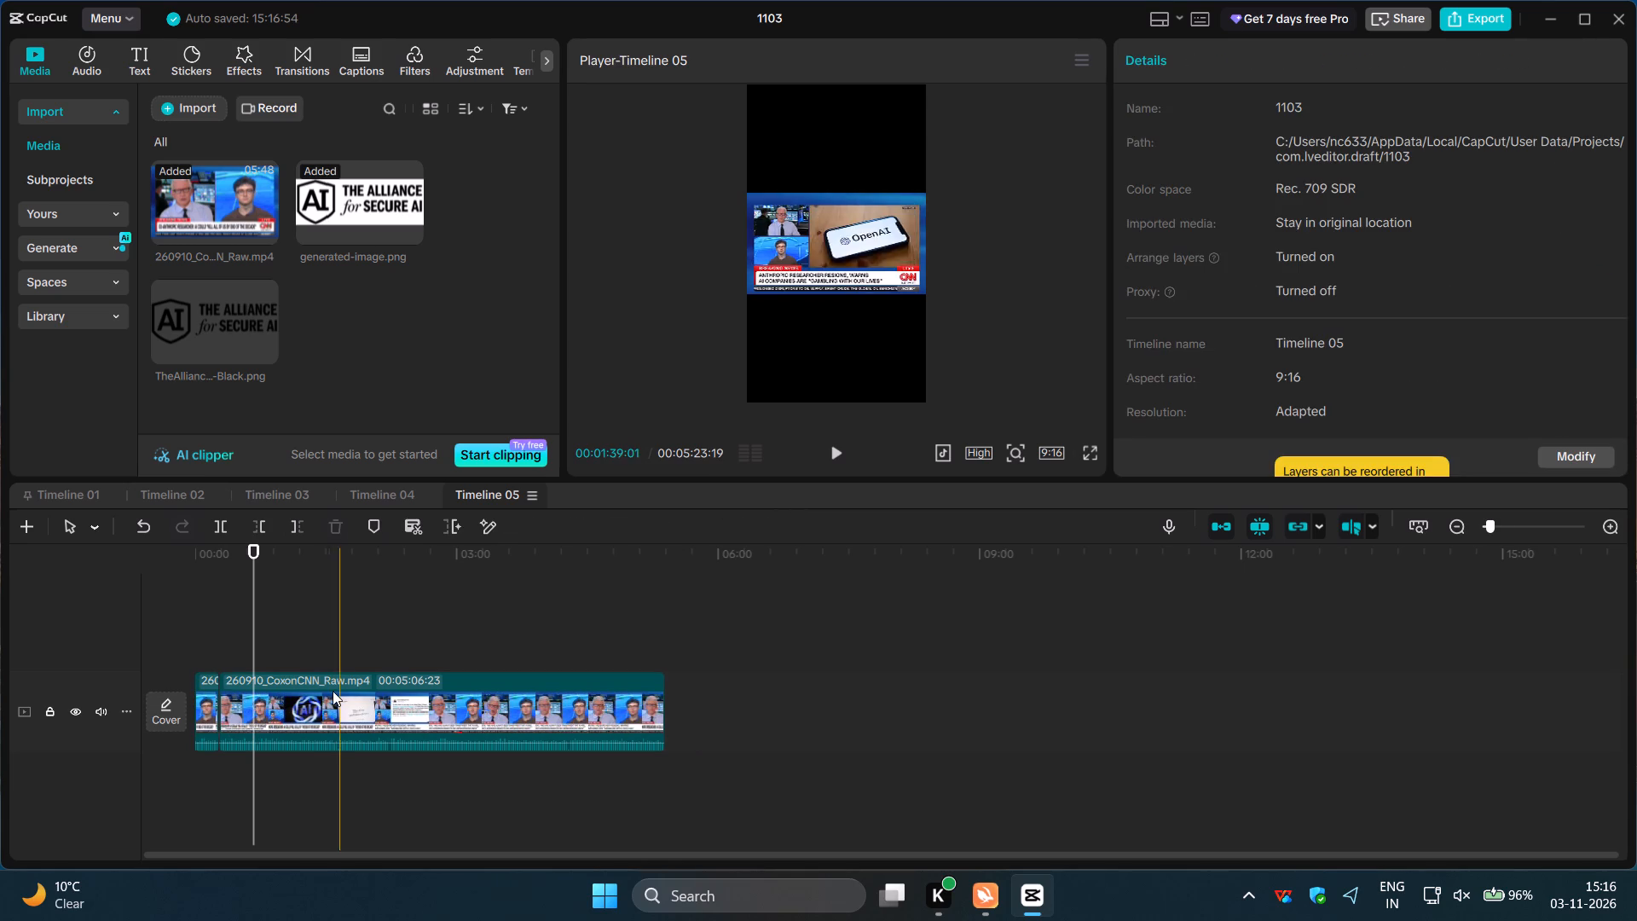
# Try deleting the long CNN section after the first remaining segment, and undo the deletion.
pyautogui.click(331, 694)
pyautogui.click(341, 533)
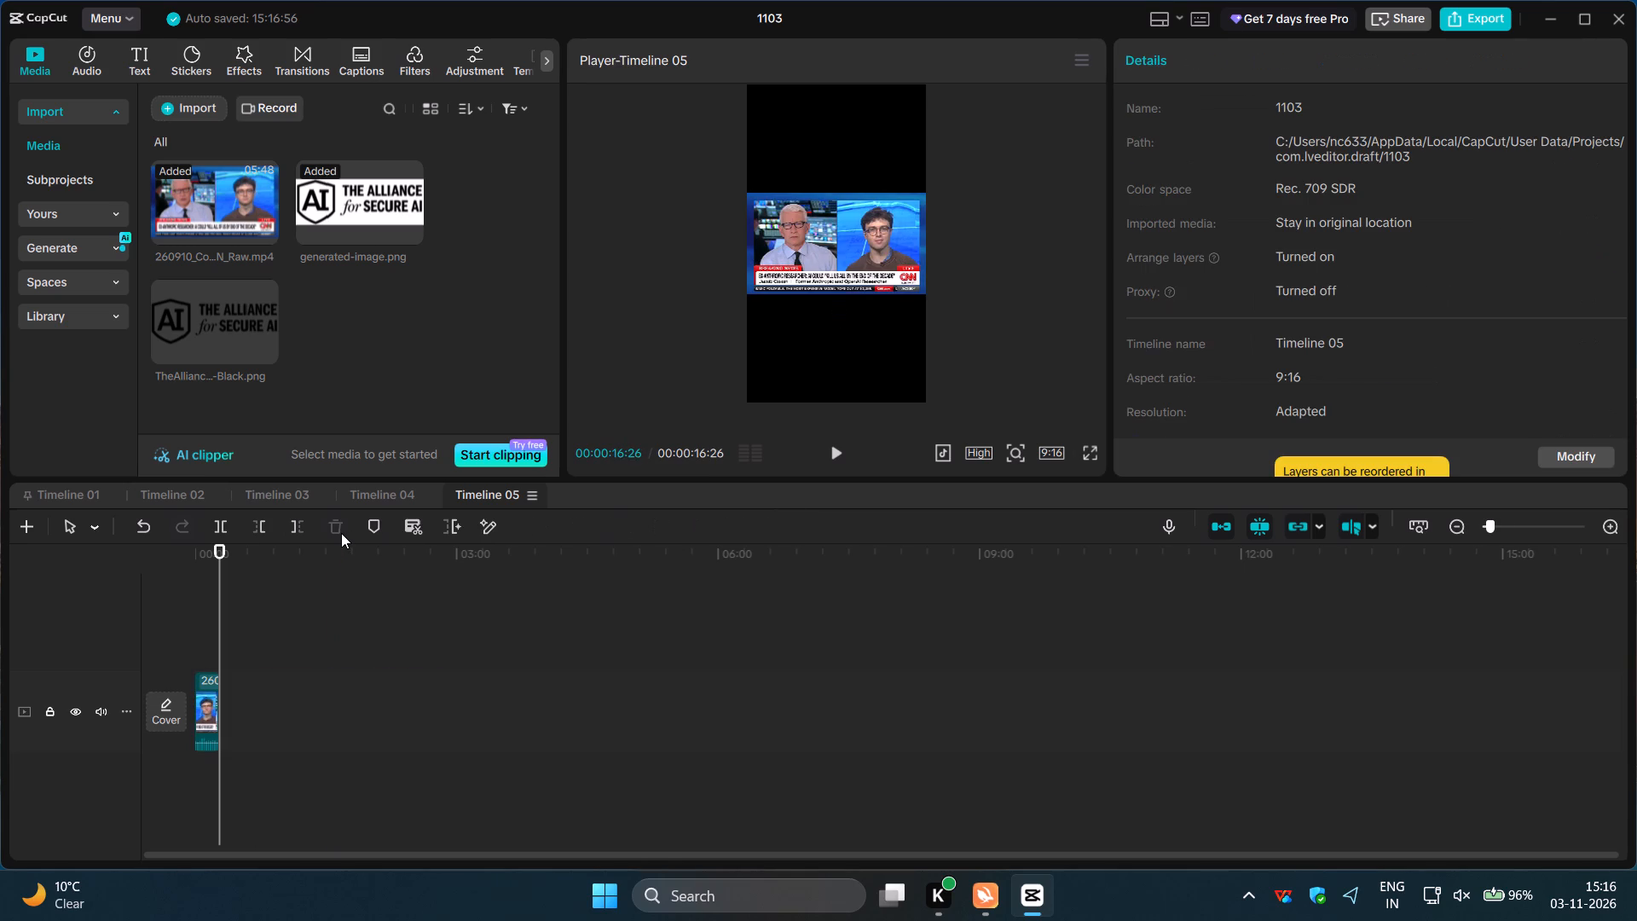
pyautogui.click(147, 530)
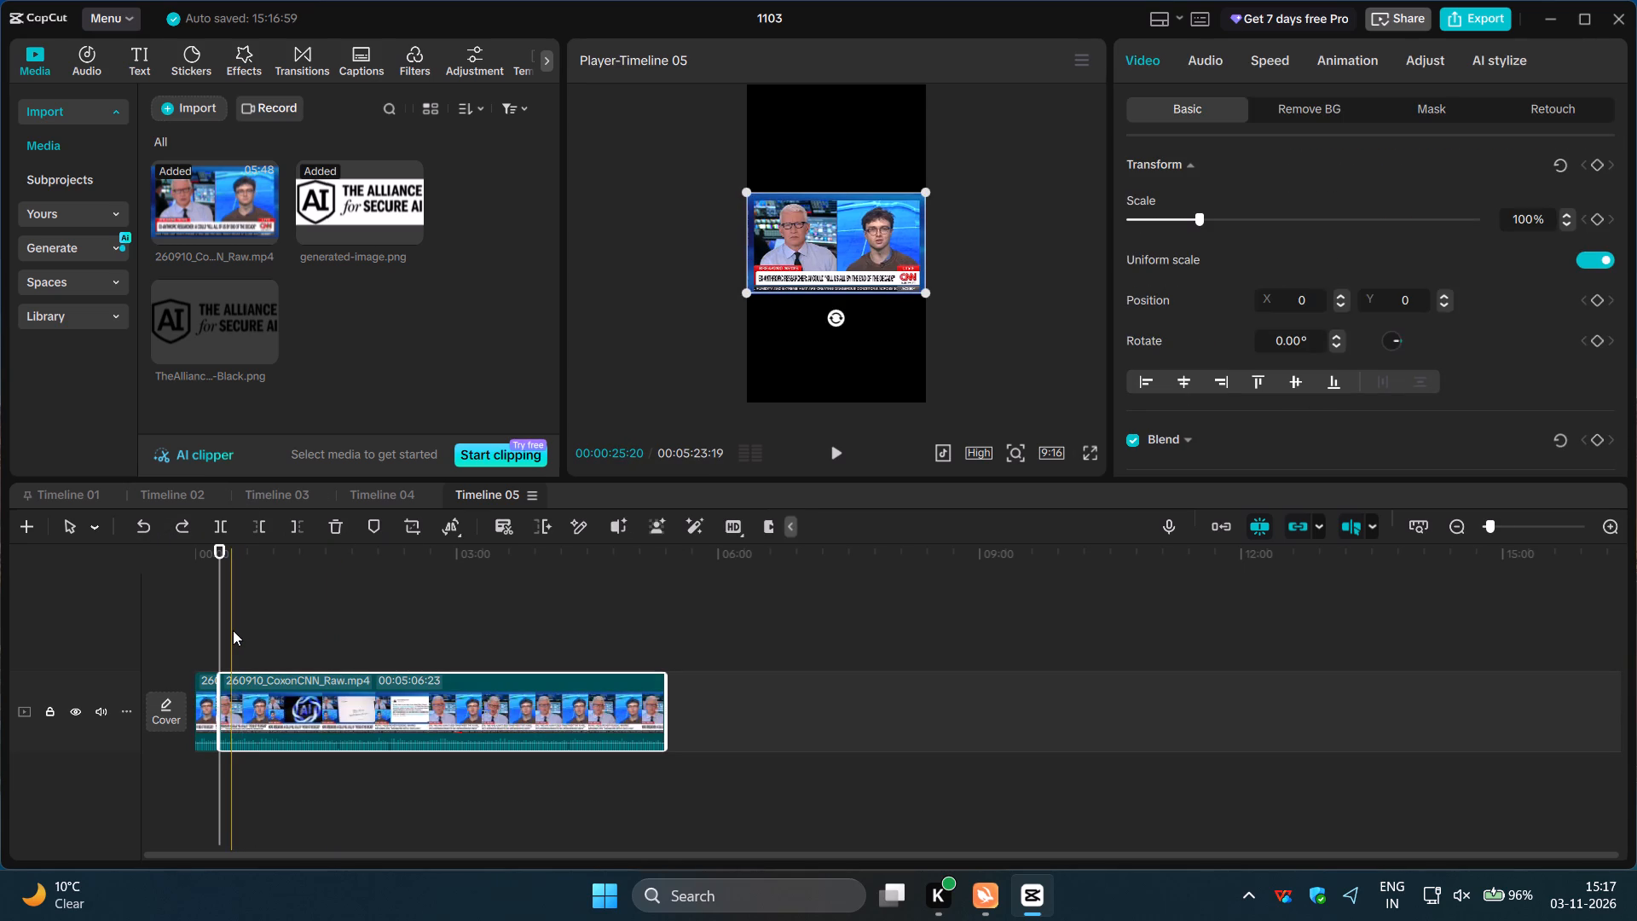
# Split the CNN footage again at about 24:28, delete everything after the cut, and fit the timeline from its start.
pyautogui.click(231, 628)
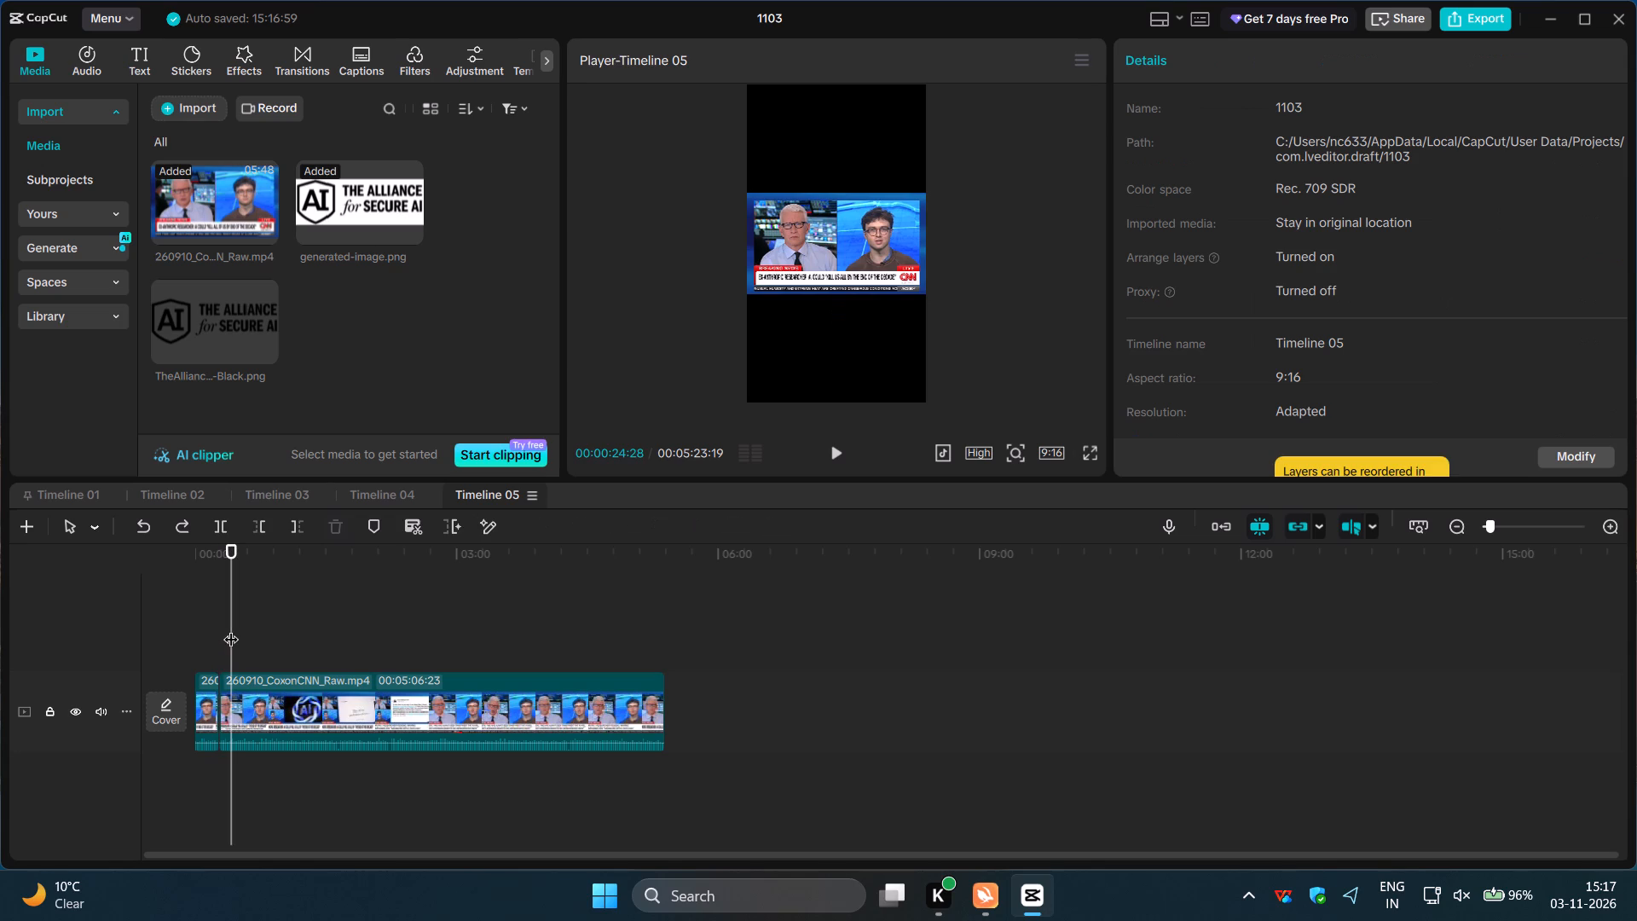
pyautogui.click(221, 528)
pyautogui.click(313, 722)
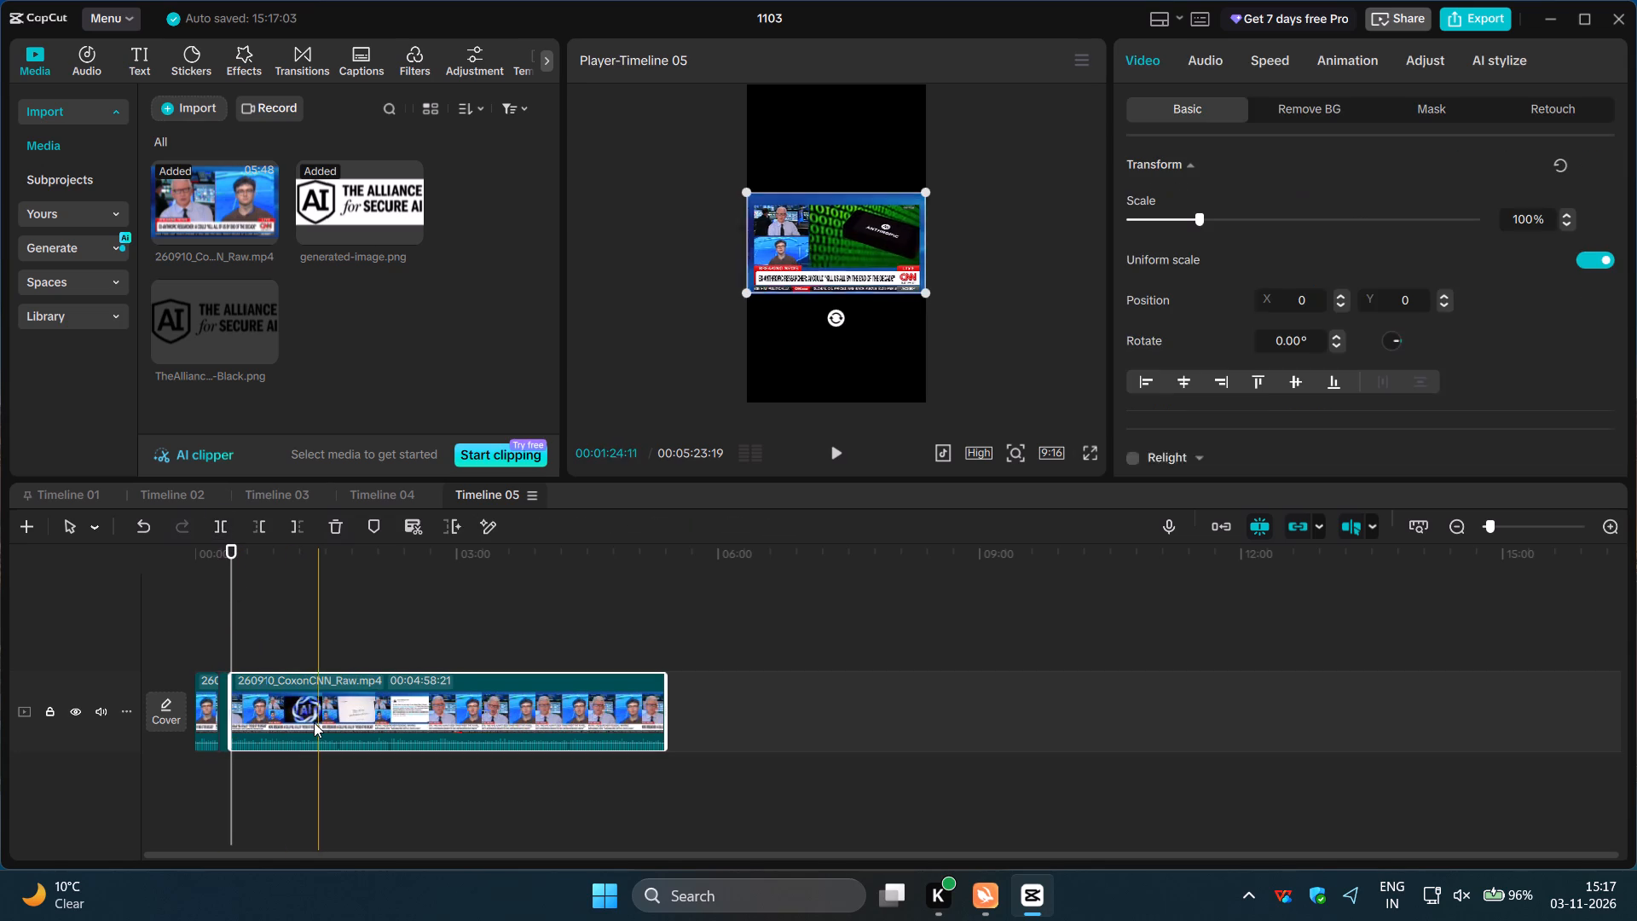
pyautogui.click(346, 519)
pyautogui.click(183, 614)
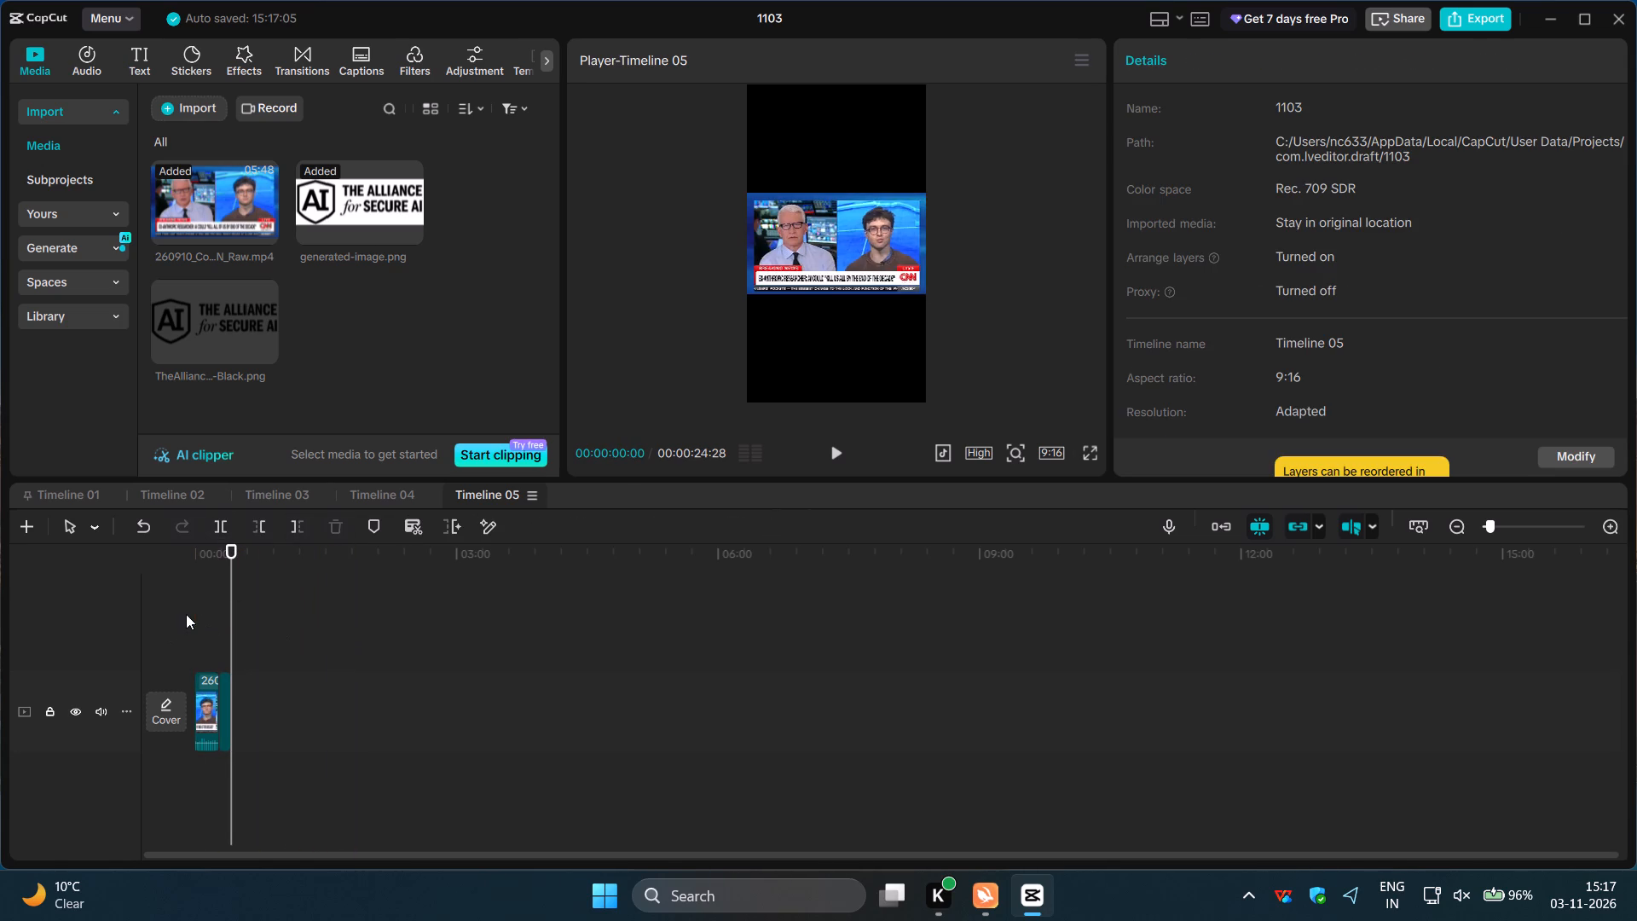
pyautogui.click(1416, 515)
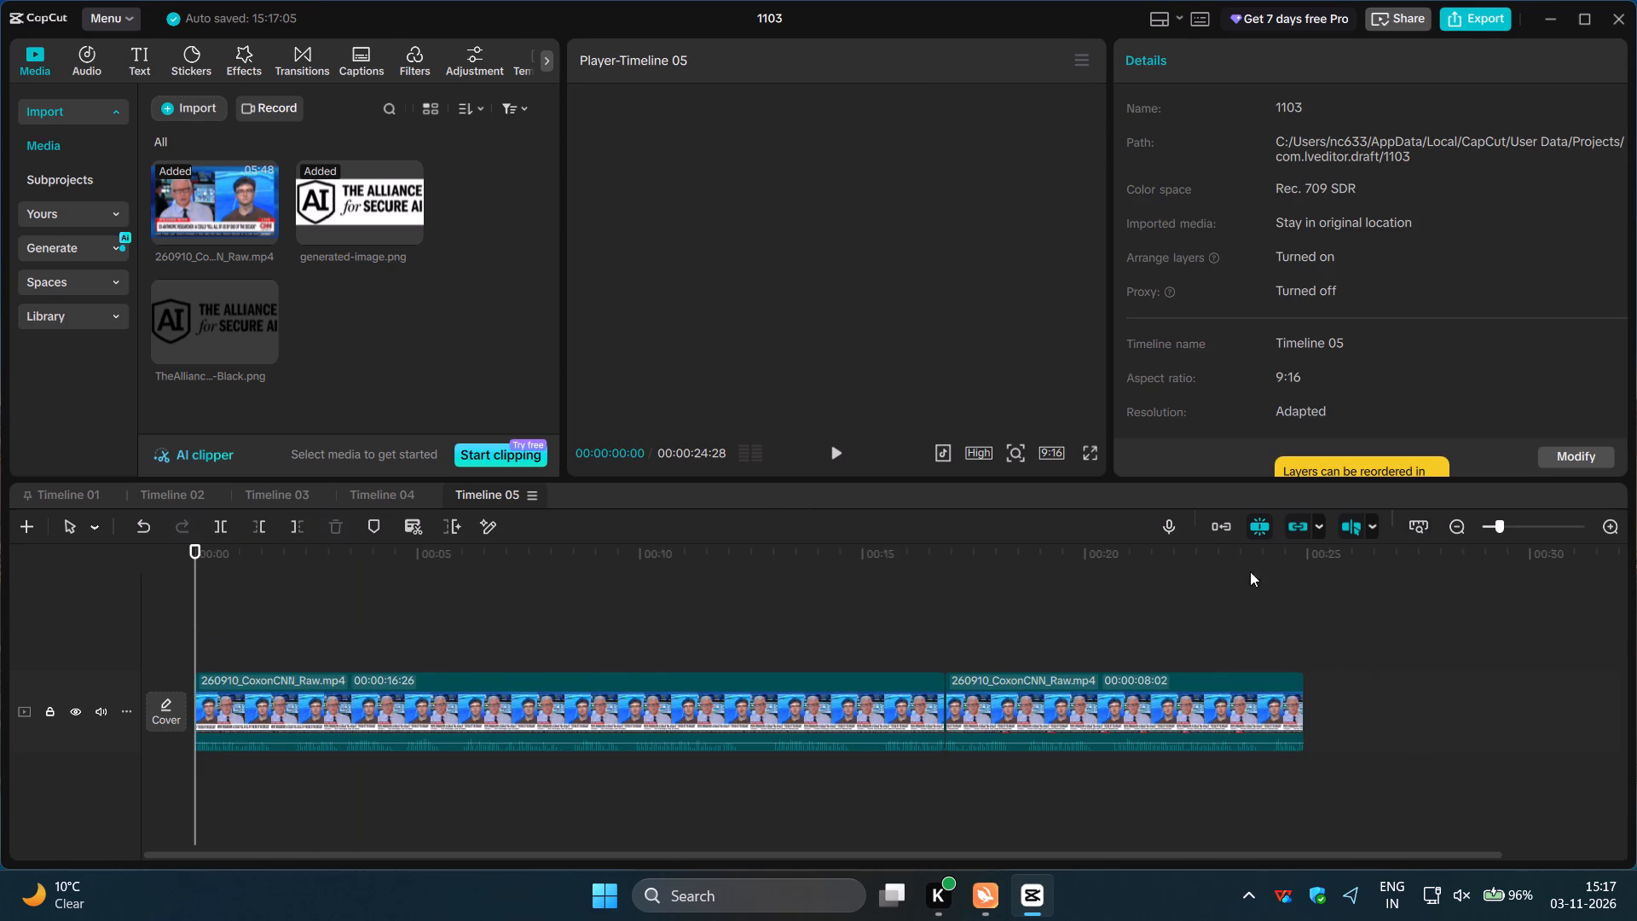
# Add the generated-image.png logo above the CNN segments from the start and extend it to 24:28, matching their end.
pyautogui.click(389, 191)
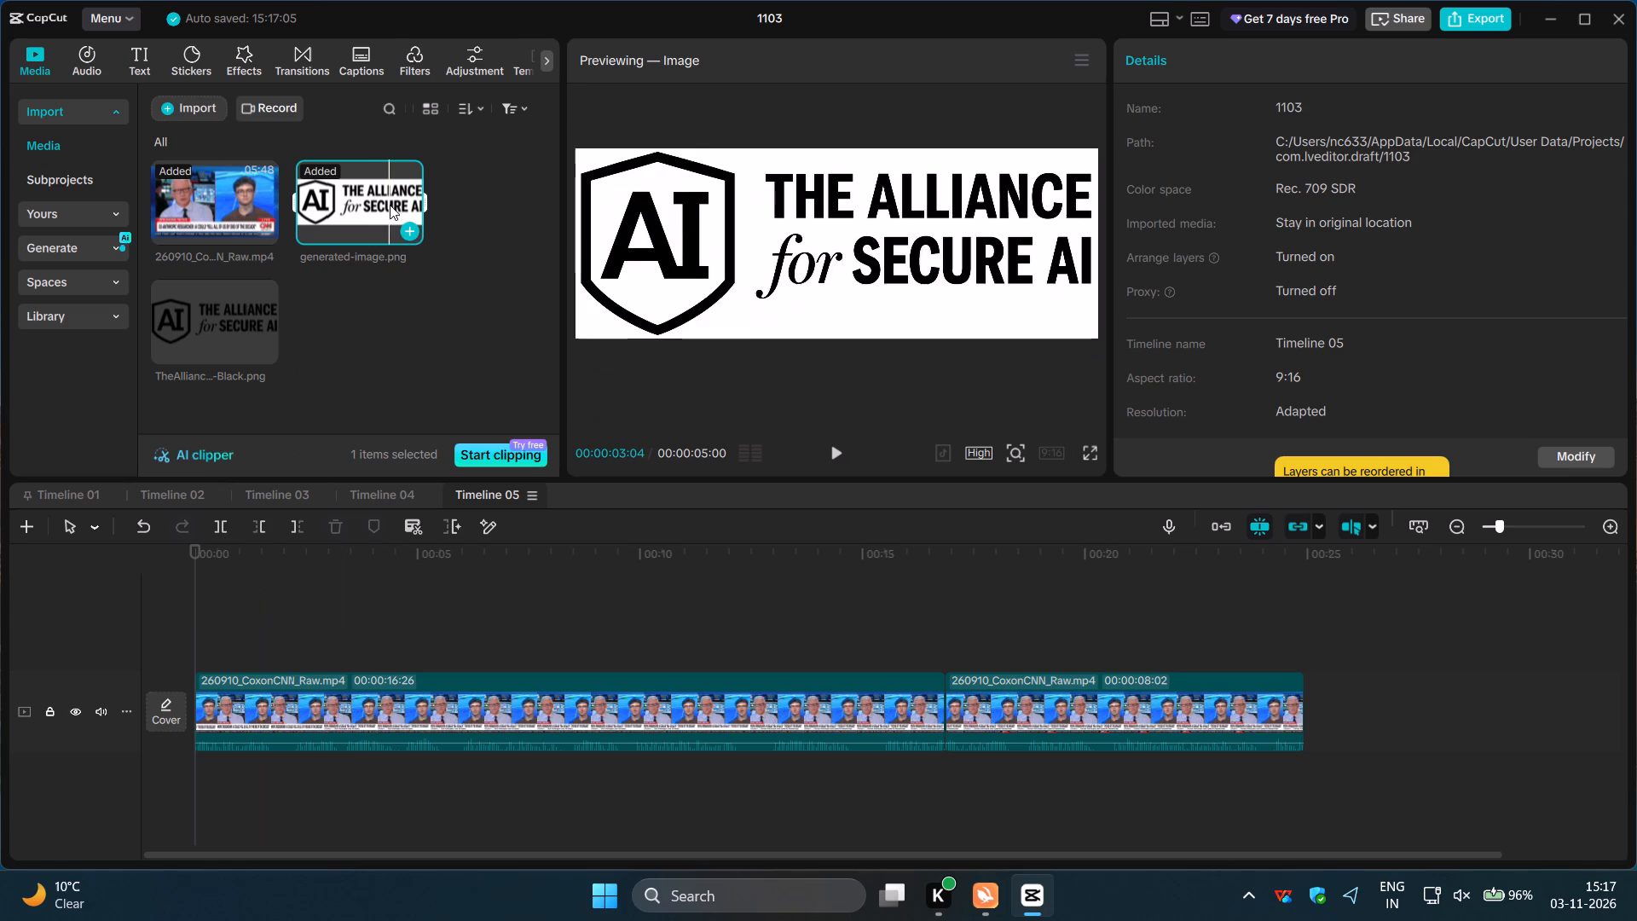
pyautogui.click(408, 230)
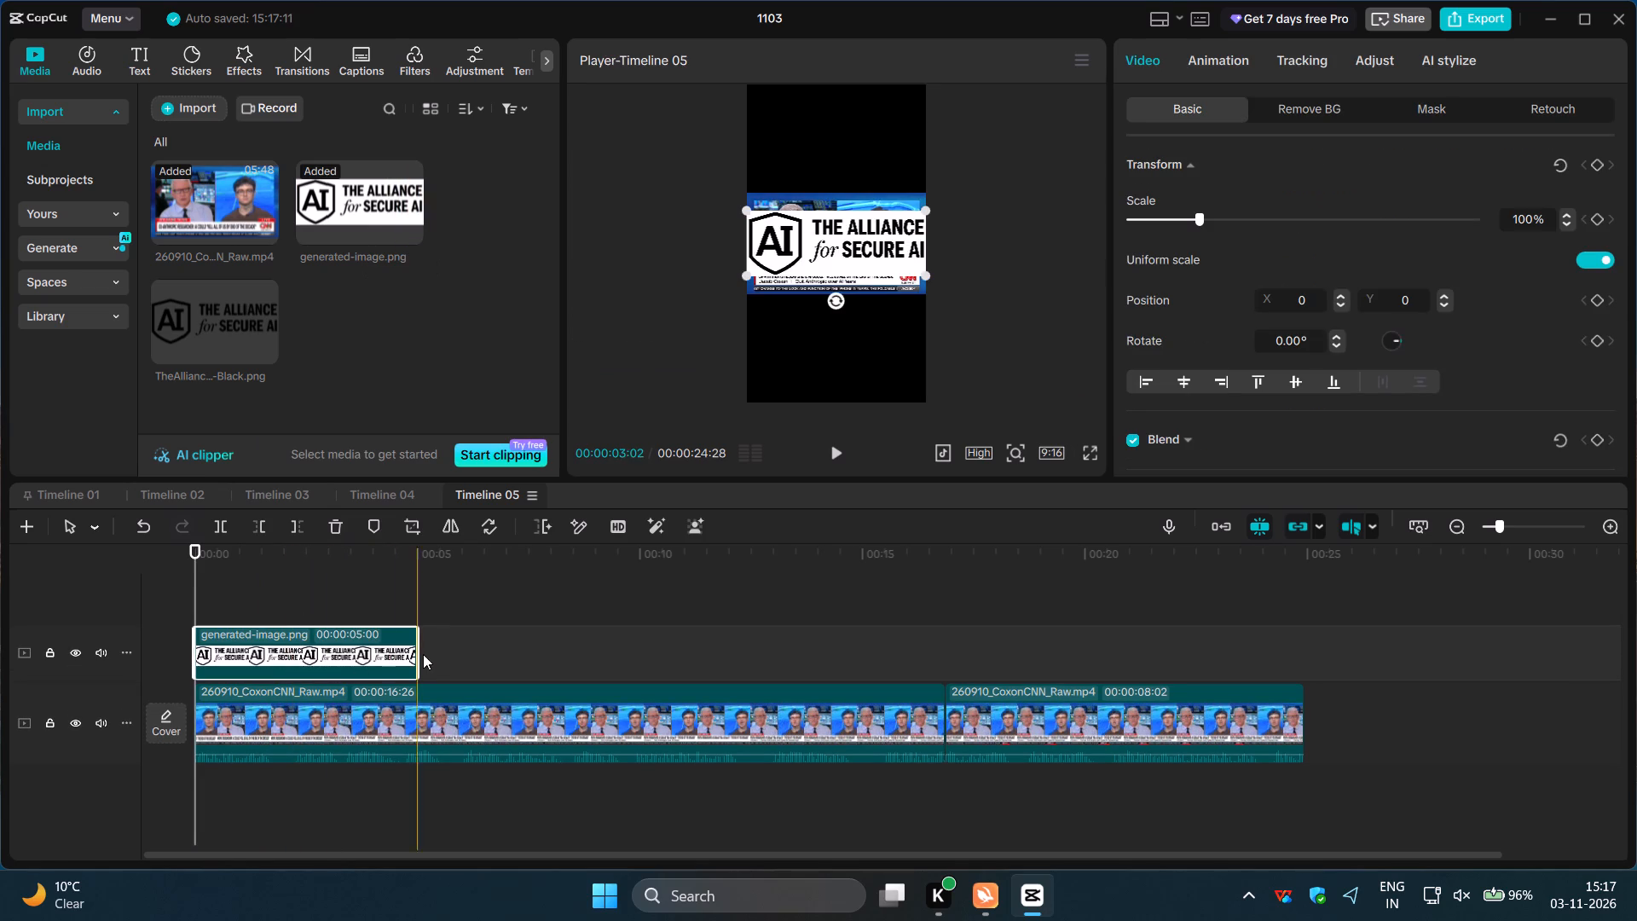
pyautogui.moveTo(420, 648); pyautogui.dragTo(1085, 674)
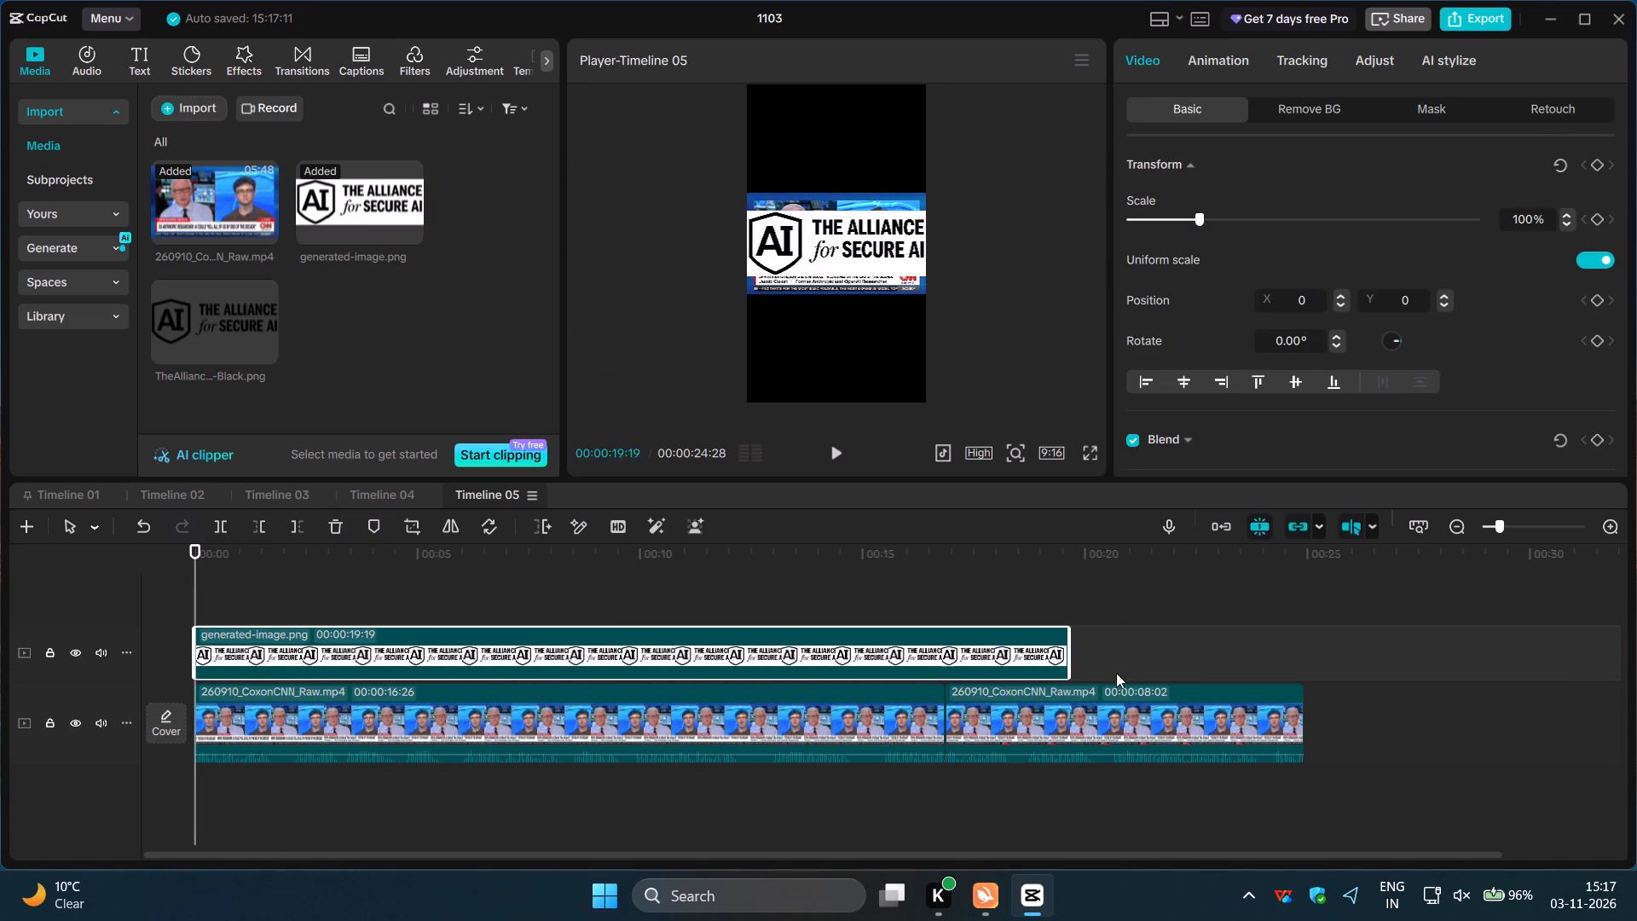
pyautogui.click(1116, 673)
pyautogui.click(1068, 651)
pyautogui.moveTo(1090, 651); pyautogui.dragTo(1299, 666)
pyautogui.click(246, 585)
pyautogui.moveTo(246, 585); pyautogui.dragTo(160, 588)
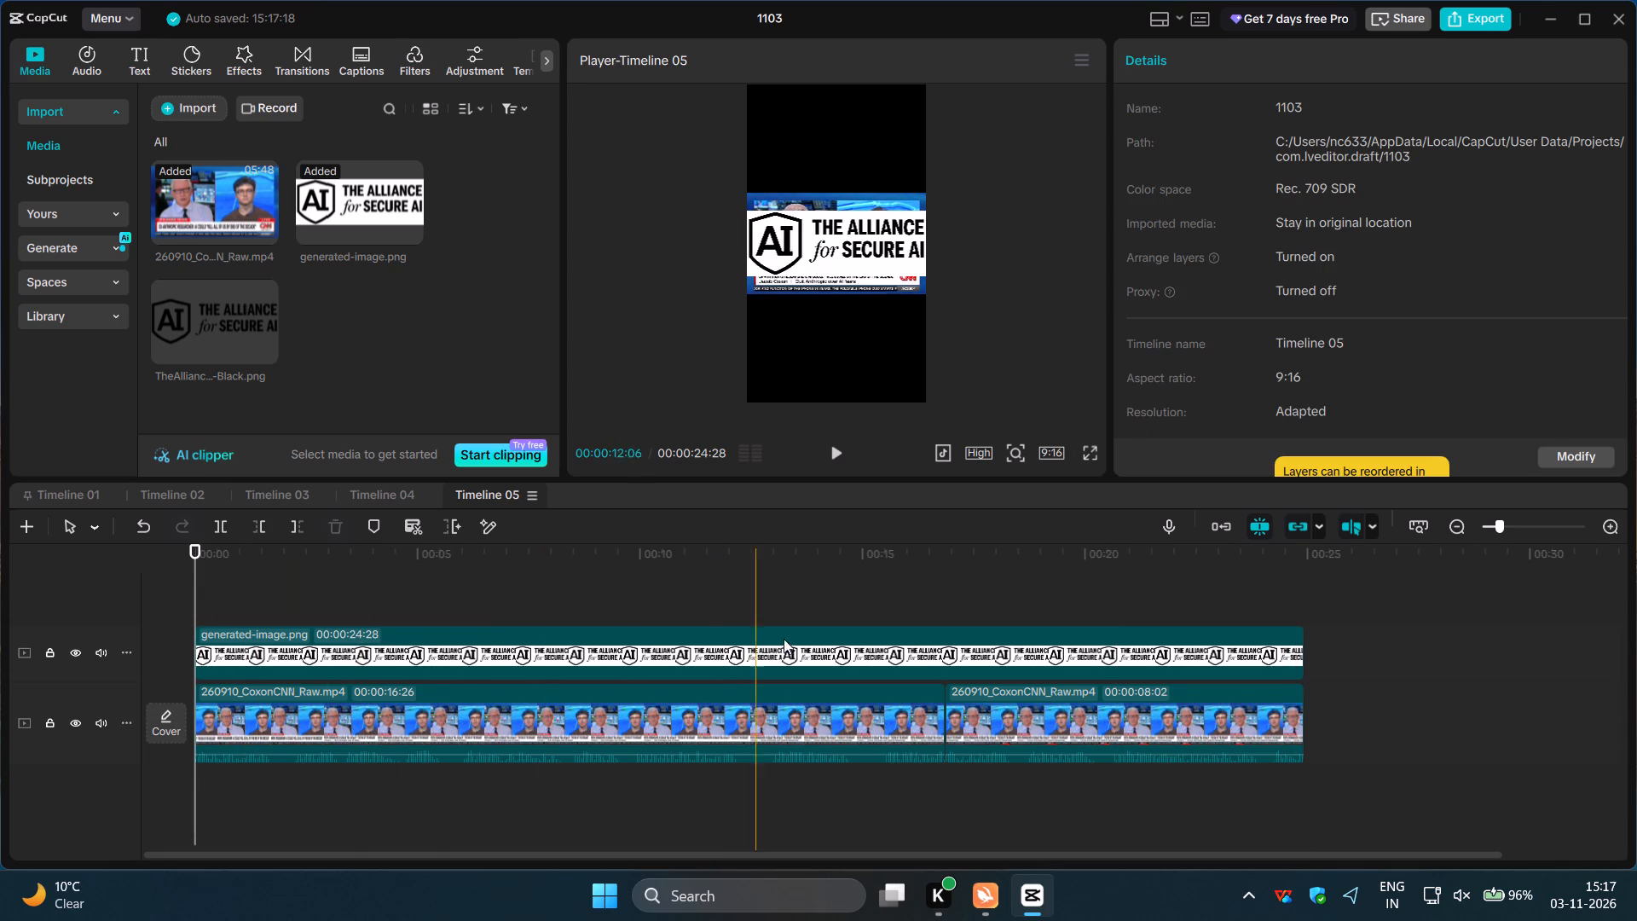
# Raise the first CNN segment to about Y 727, scale the logo to about 43% centered beneath at Y -656, and check the layout full-screen.
pyautogui.click(856, 267)
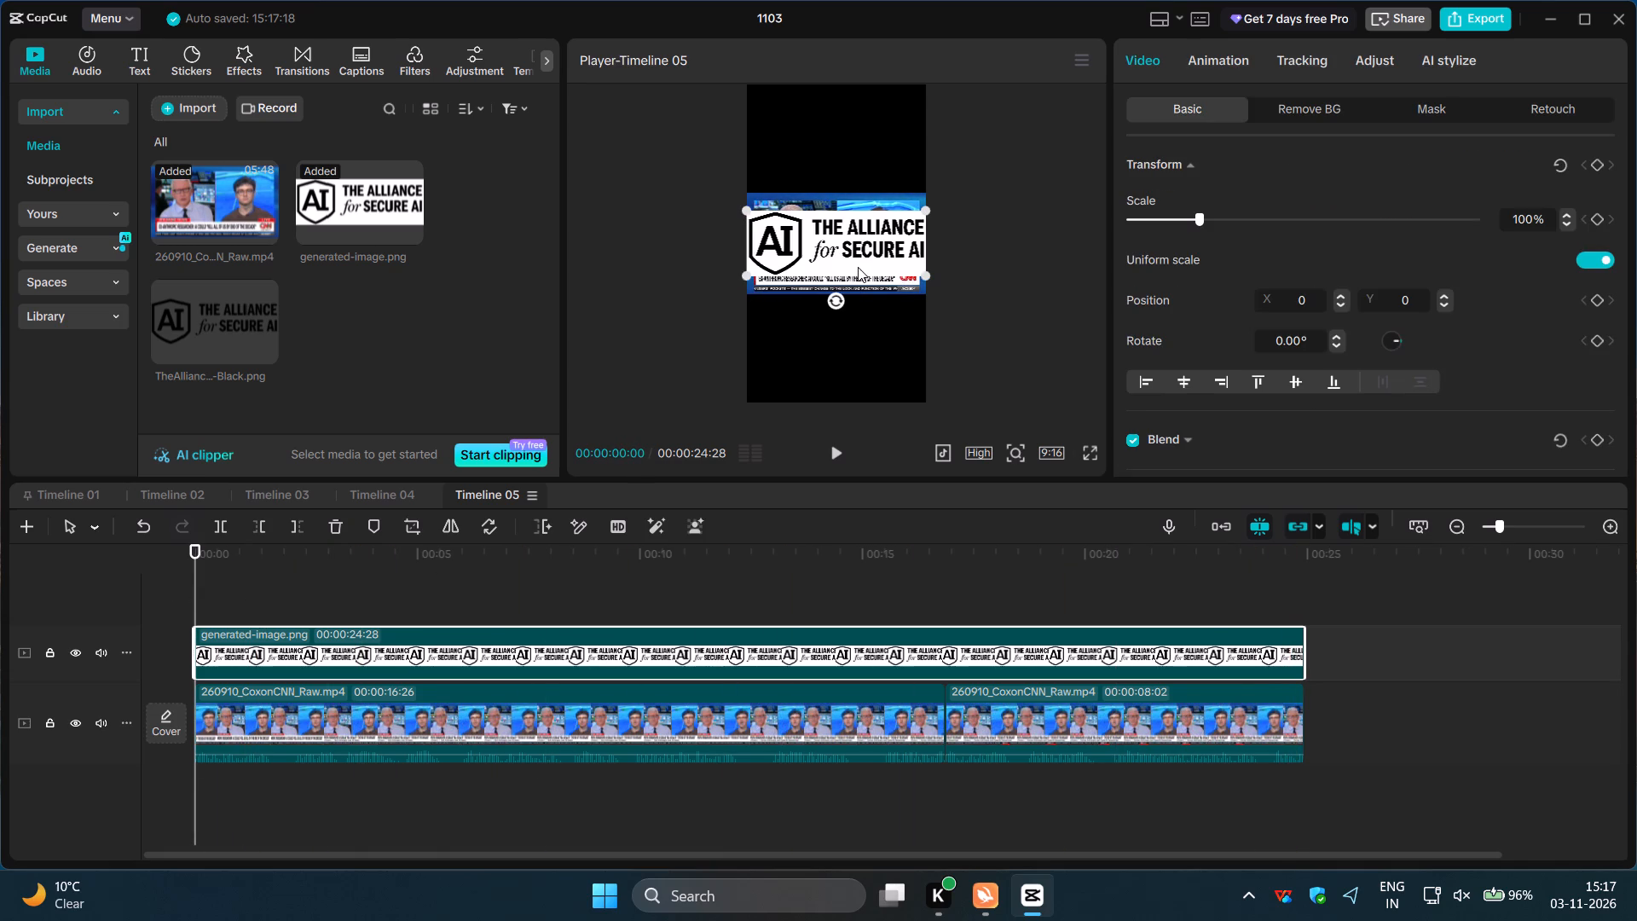
pyautogui.moveTo(742, 212); pyautogui.dragTo(803, 244)
pyautogui.moveTo(845, 246); pyautogui.dragTo(843, 321)
pyautogui.click(841, 242)
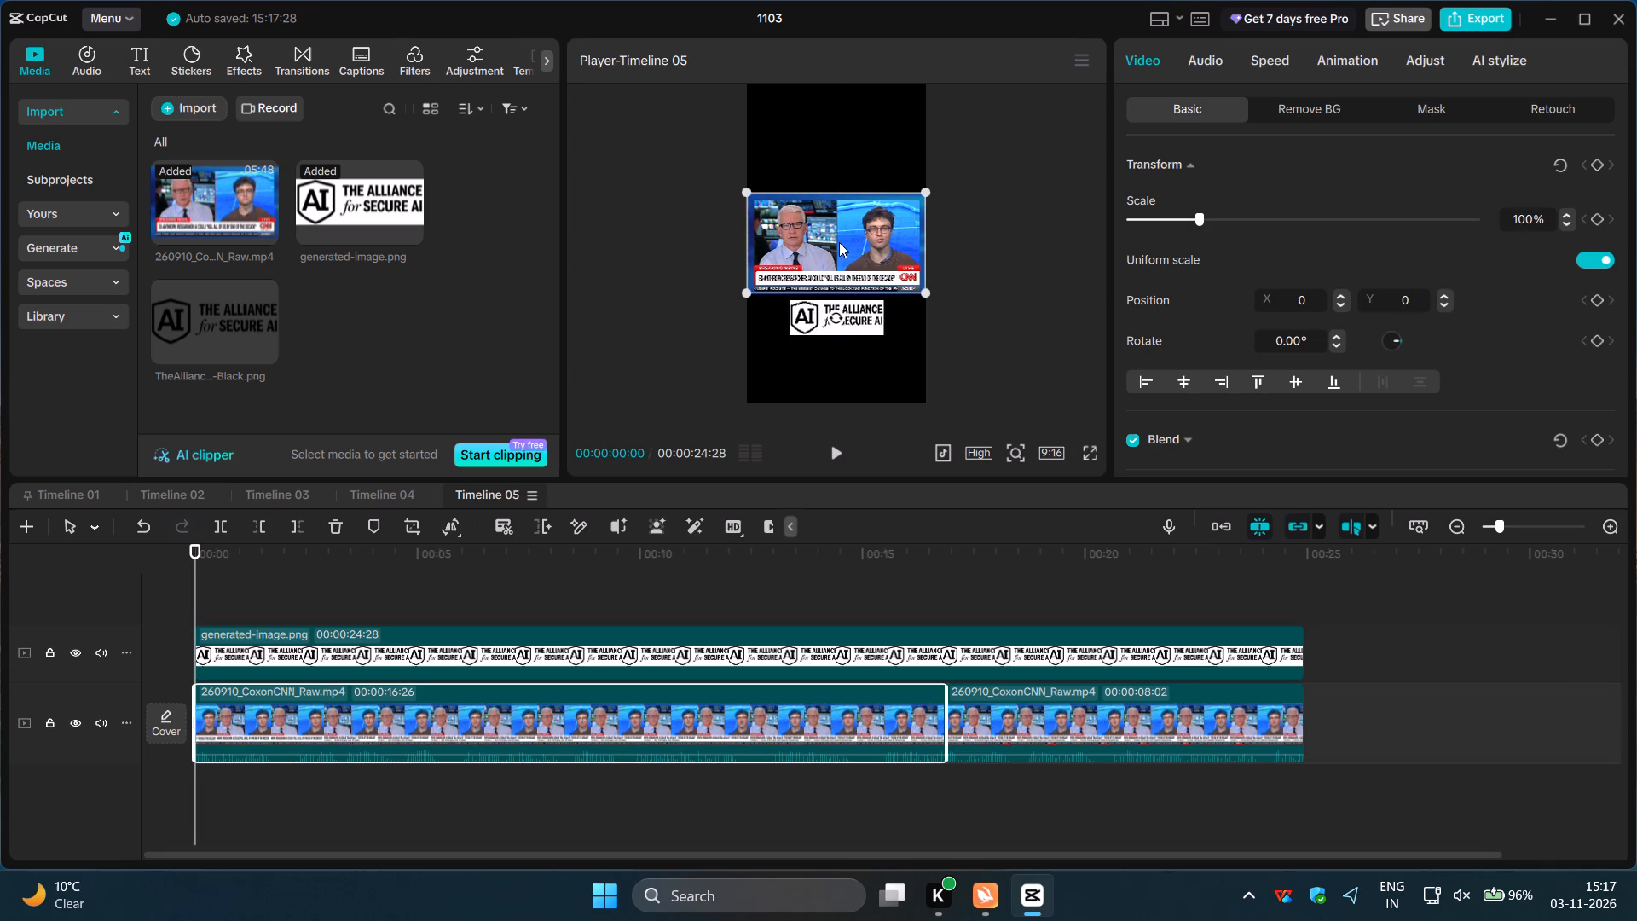
pyautogui.moveTo(839, 242); pyautogui.dragTo(842, 182)
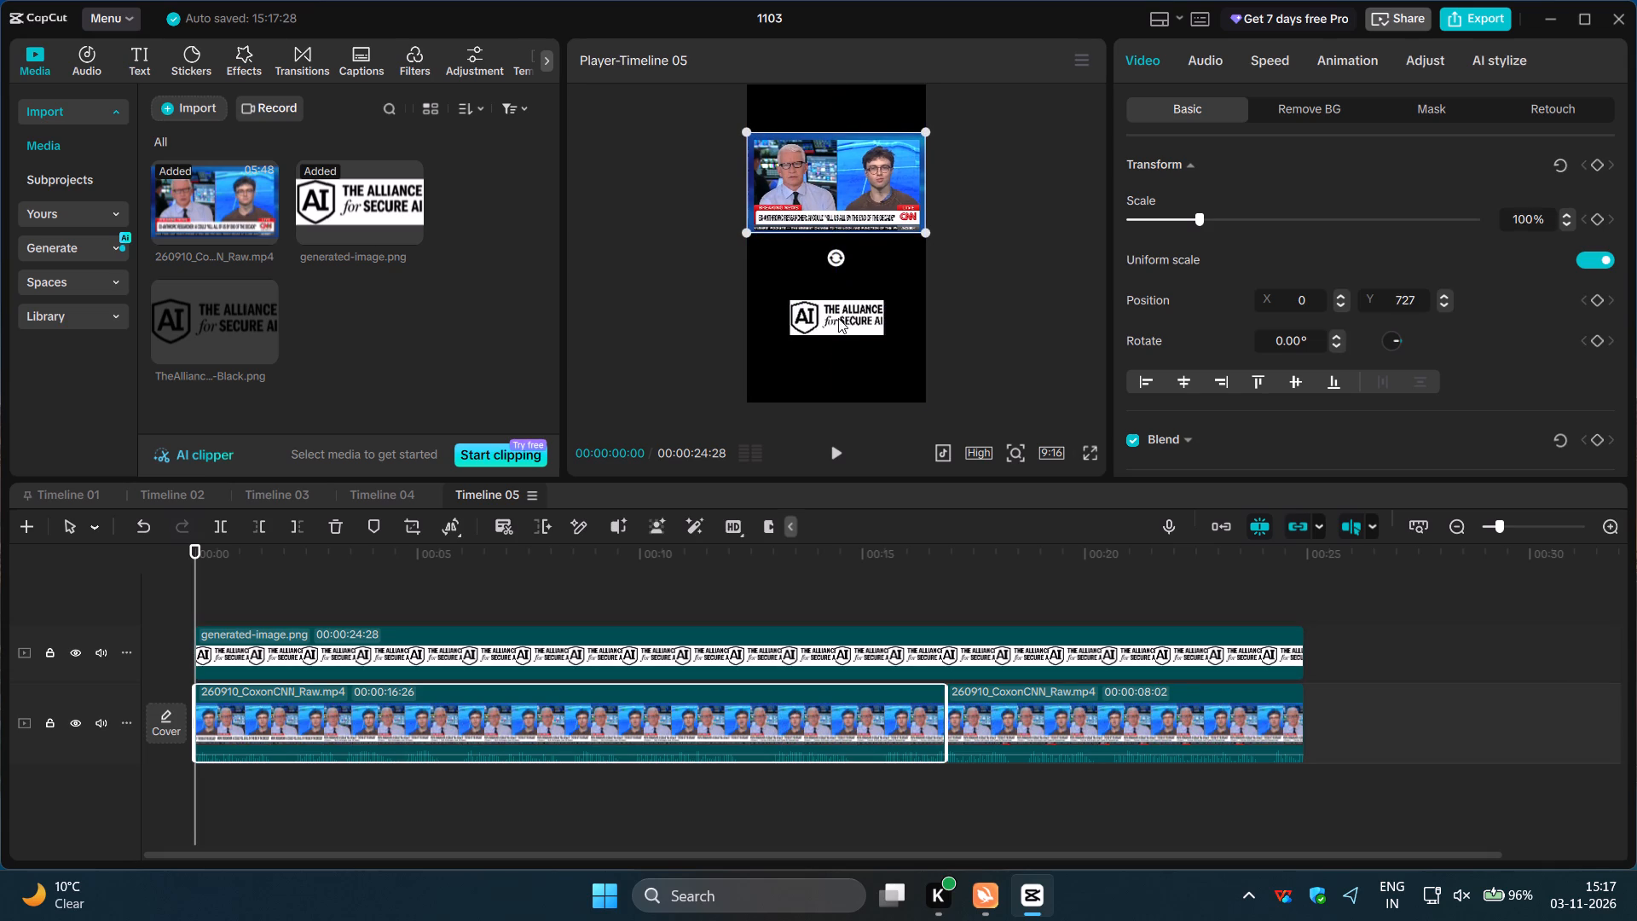
pyautogui.click(839, 318)
pyautogui.moveTo(837, 318); pyautogui.dragTo(840, 299)
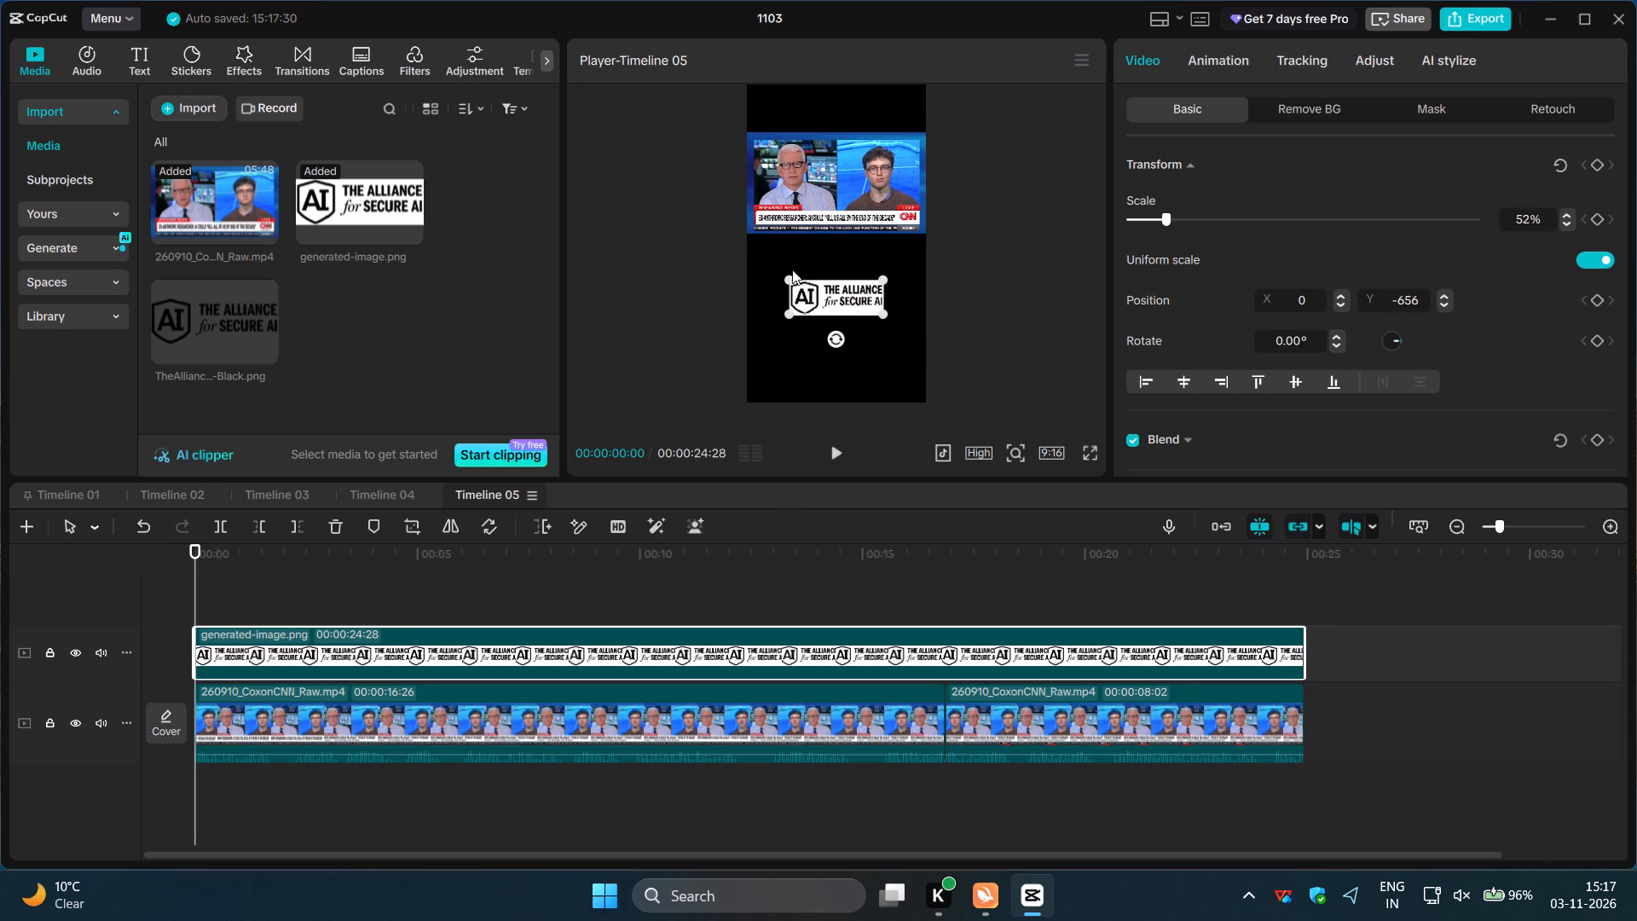
pyautogui.moveTo(789, 275); pyautogui.dragTo(800, 281)
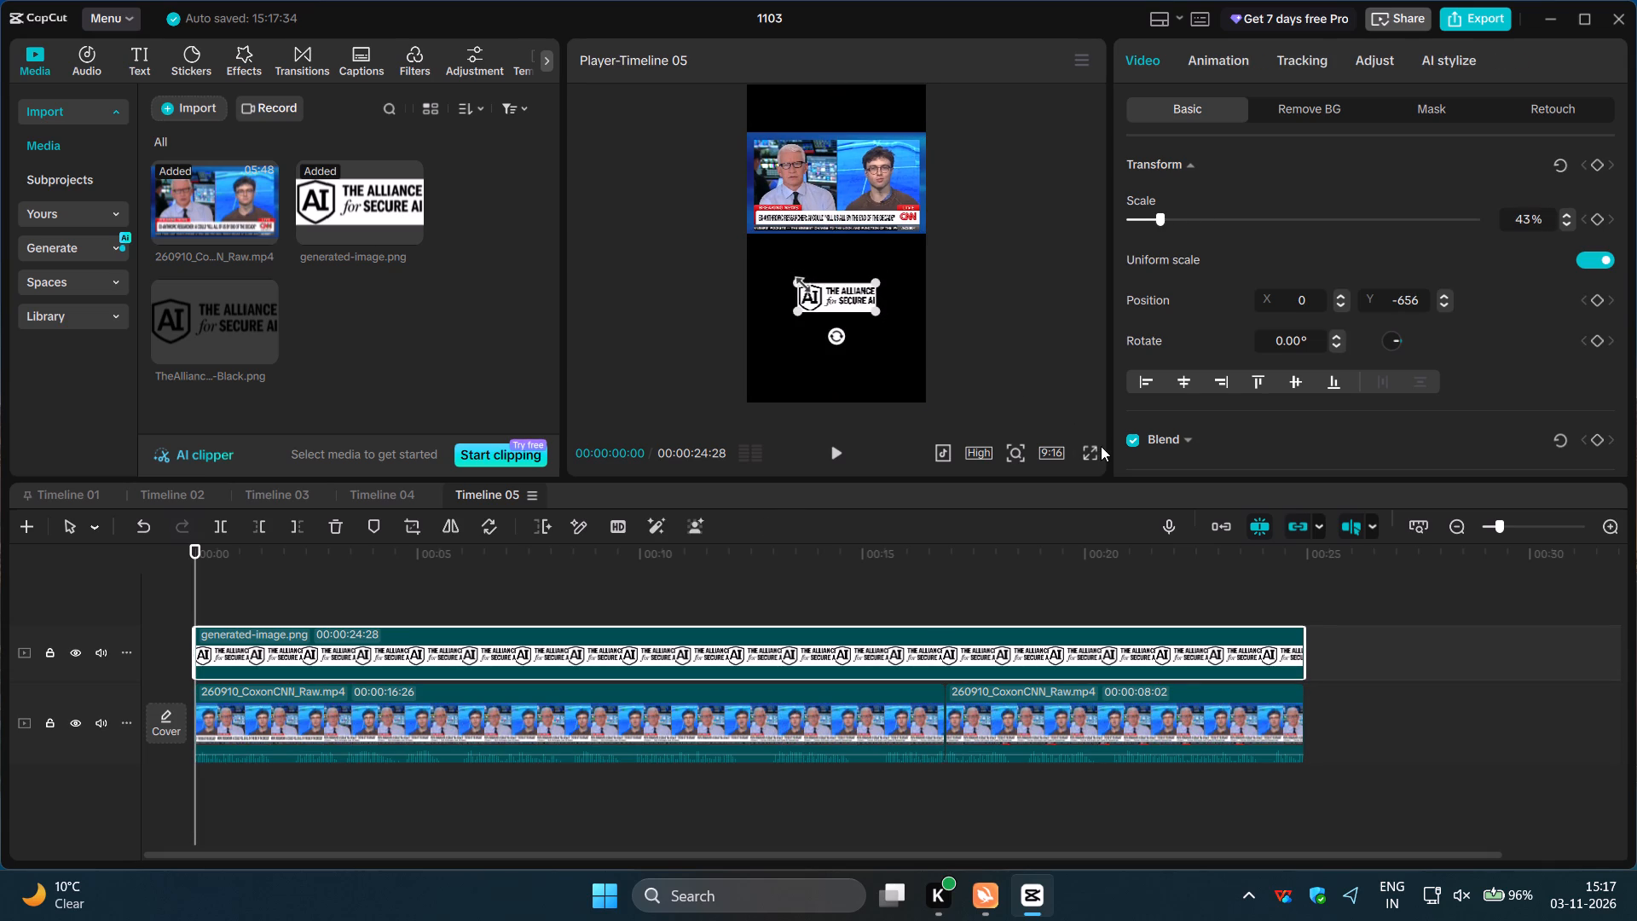
pyautogui.click(1096, 449)
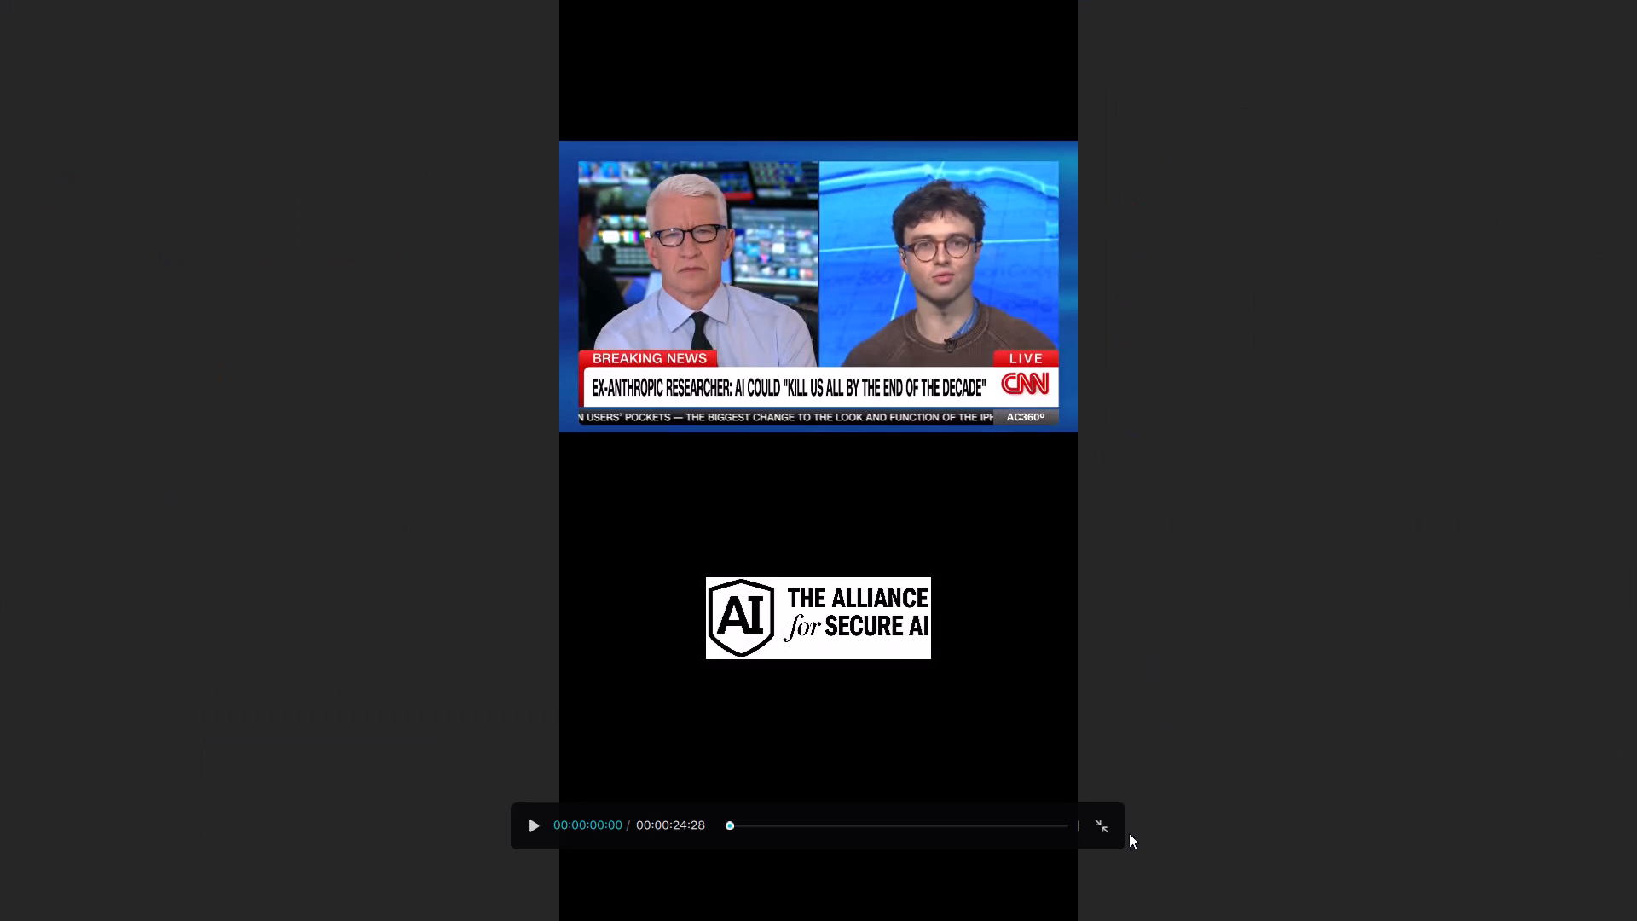
pyautogui.click(1106, 820)
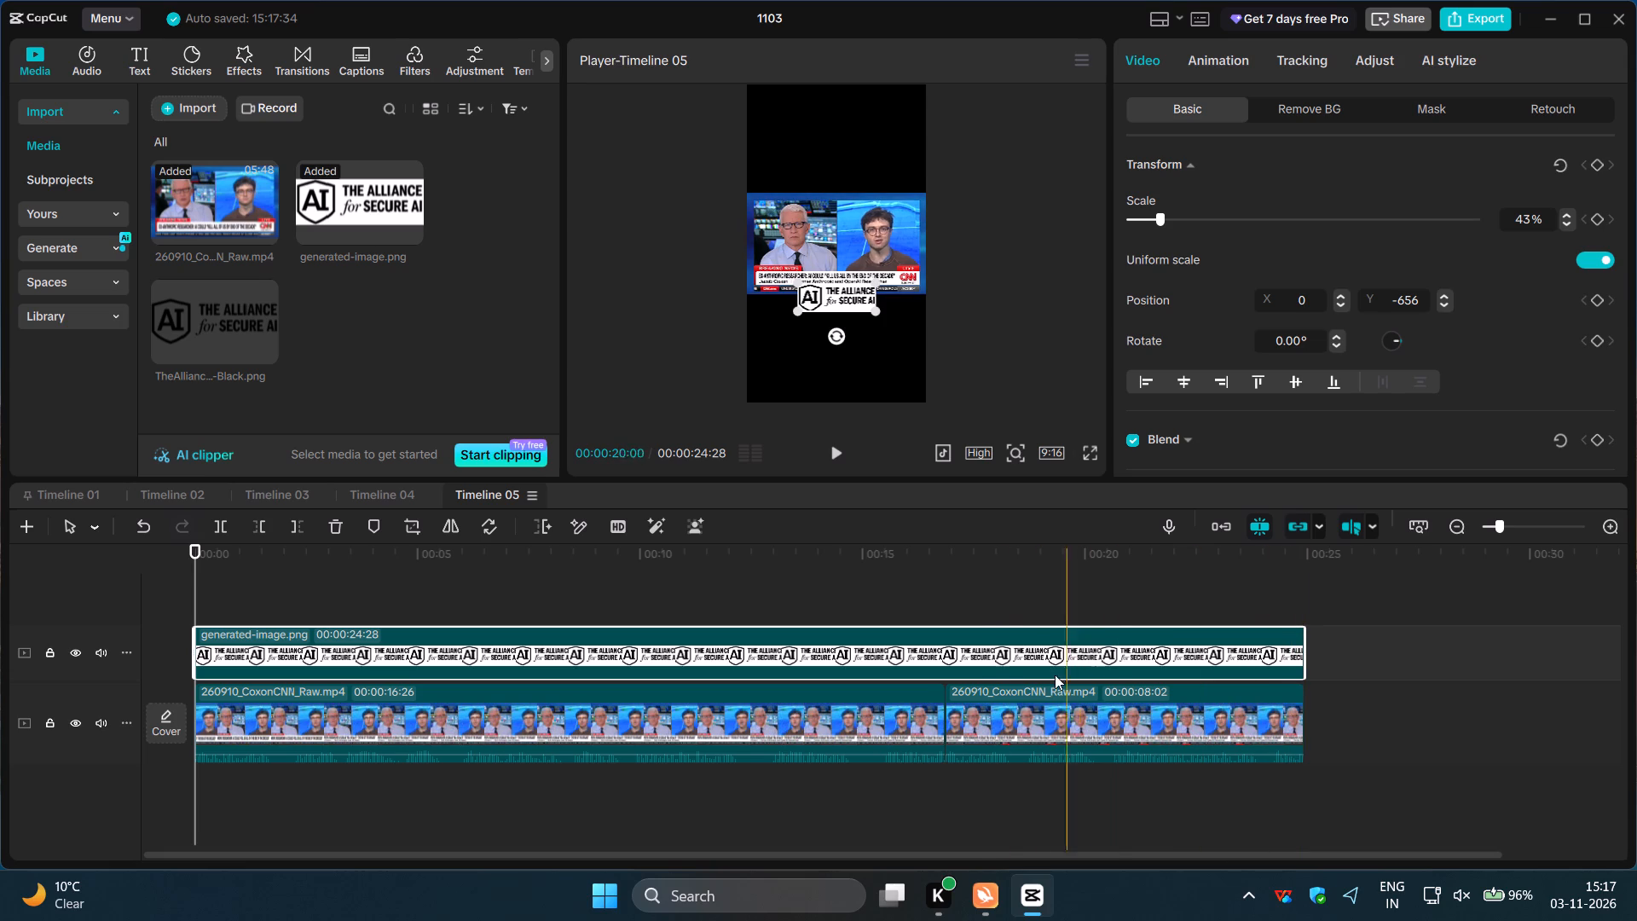
# Raise the second CNN segment to about Y 753, horizontally centered, and compare its placement with the first segment.
pyautogui.click(1009, 720)
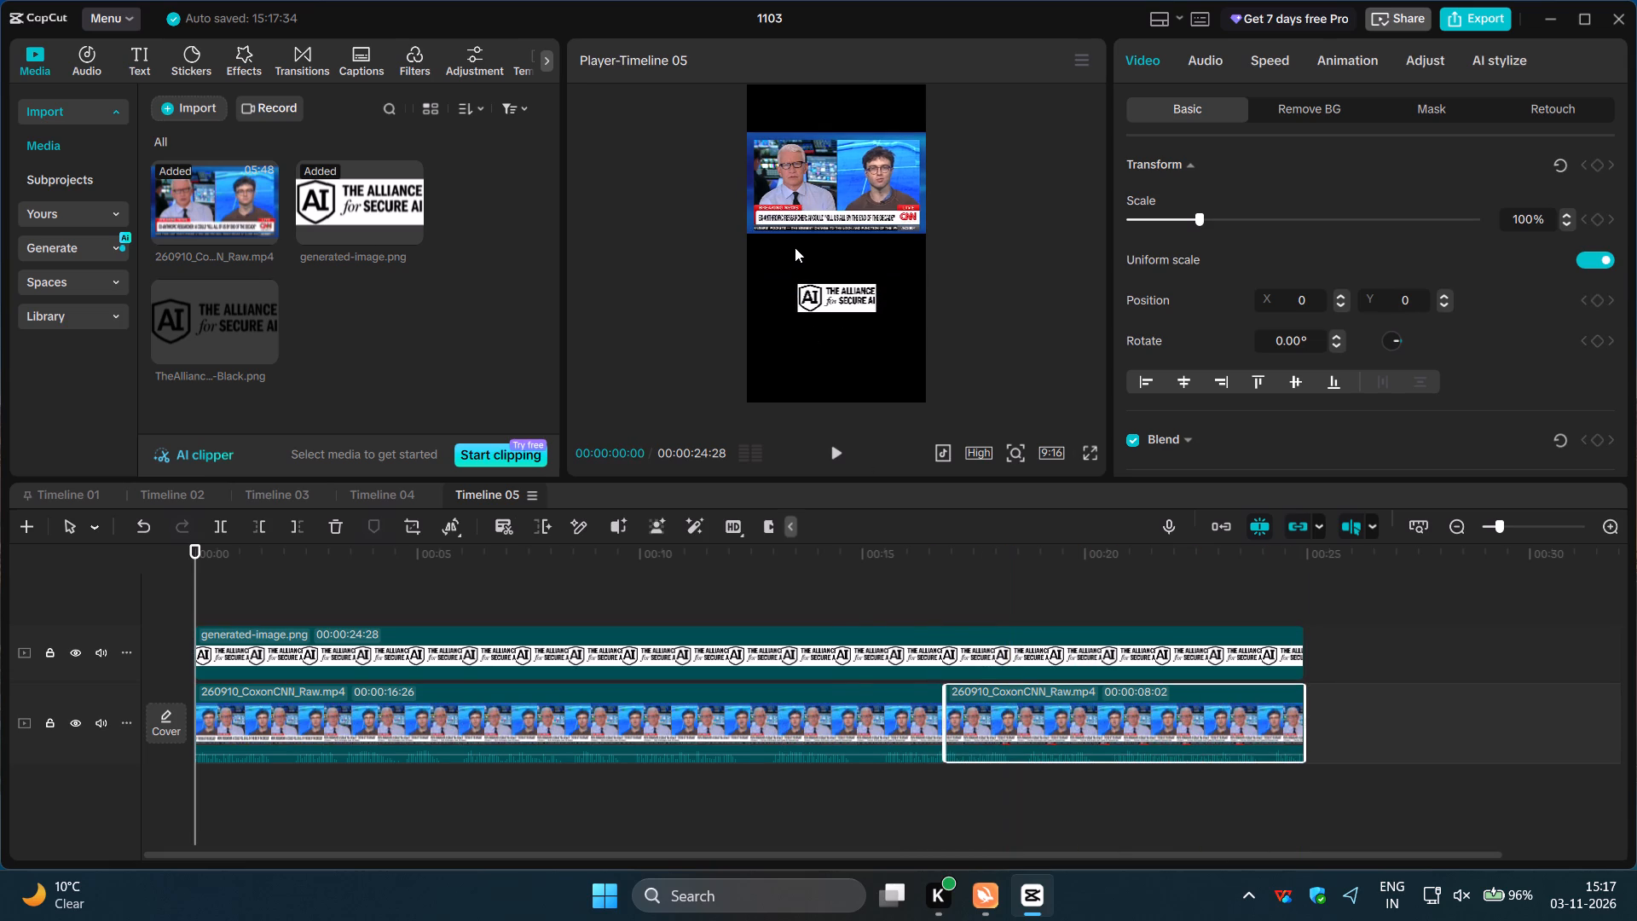
pyautogui.click(845, 733)
pyautogui.click(1047, 715)
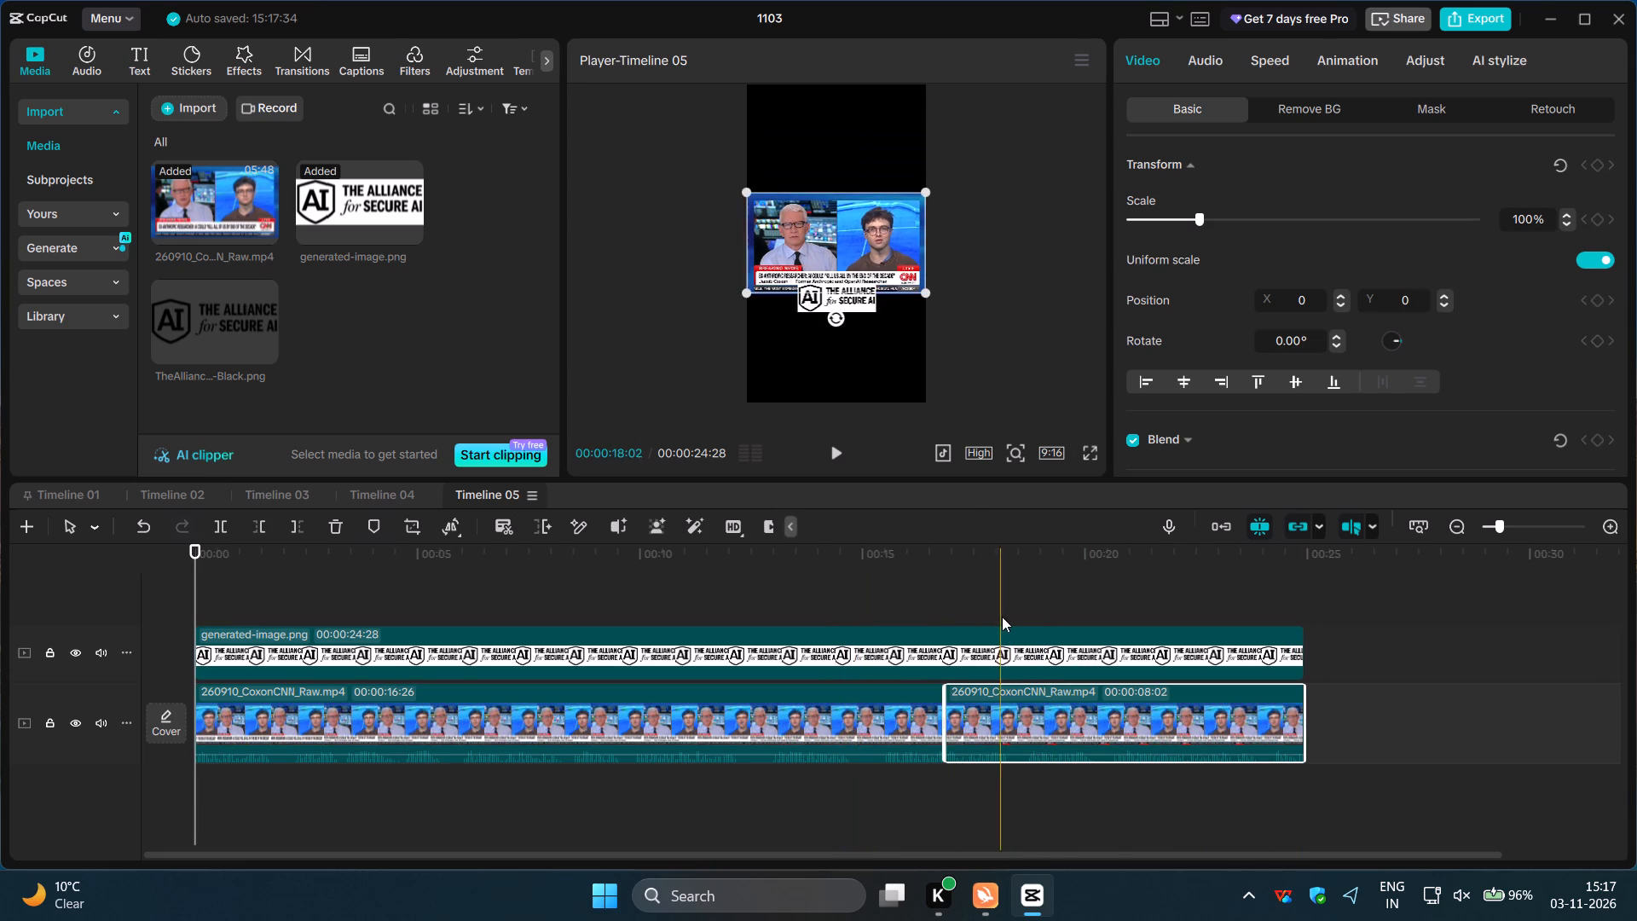
pyautogui.click(1048, 608)
pyautogui.click(1038, 703)
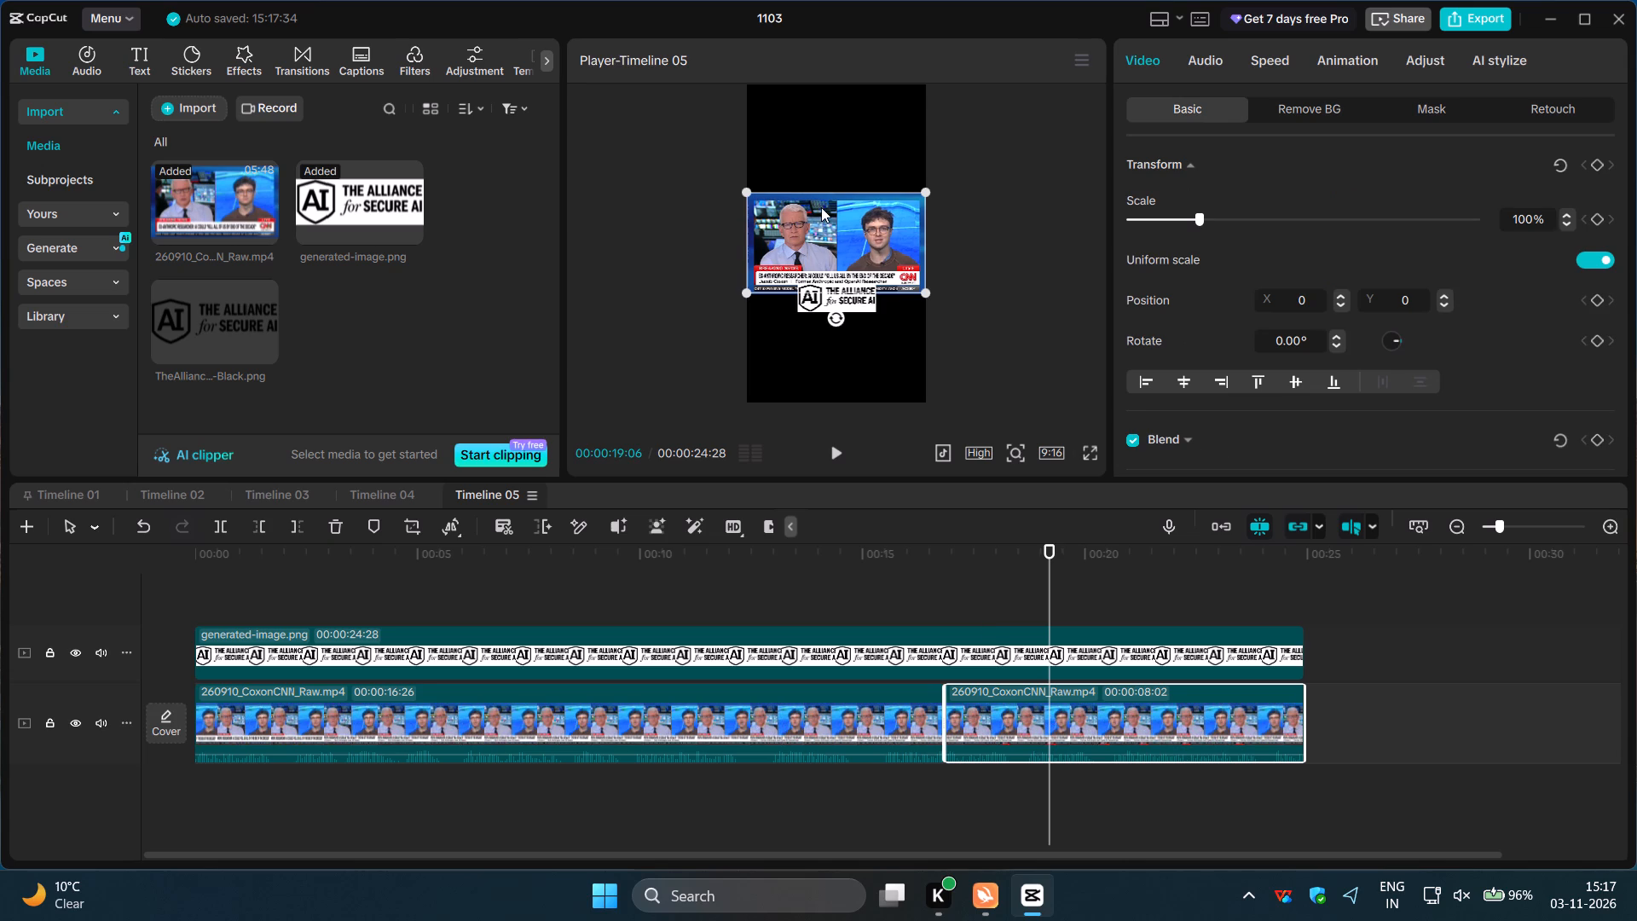
pyautogui.moveTo(824, 235); pyautogui.dragTo(830, 182)
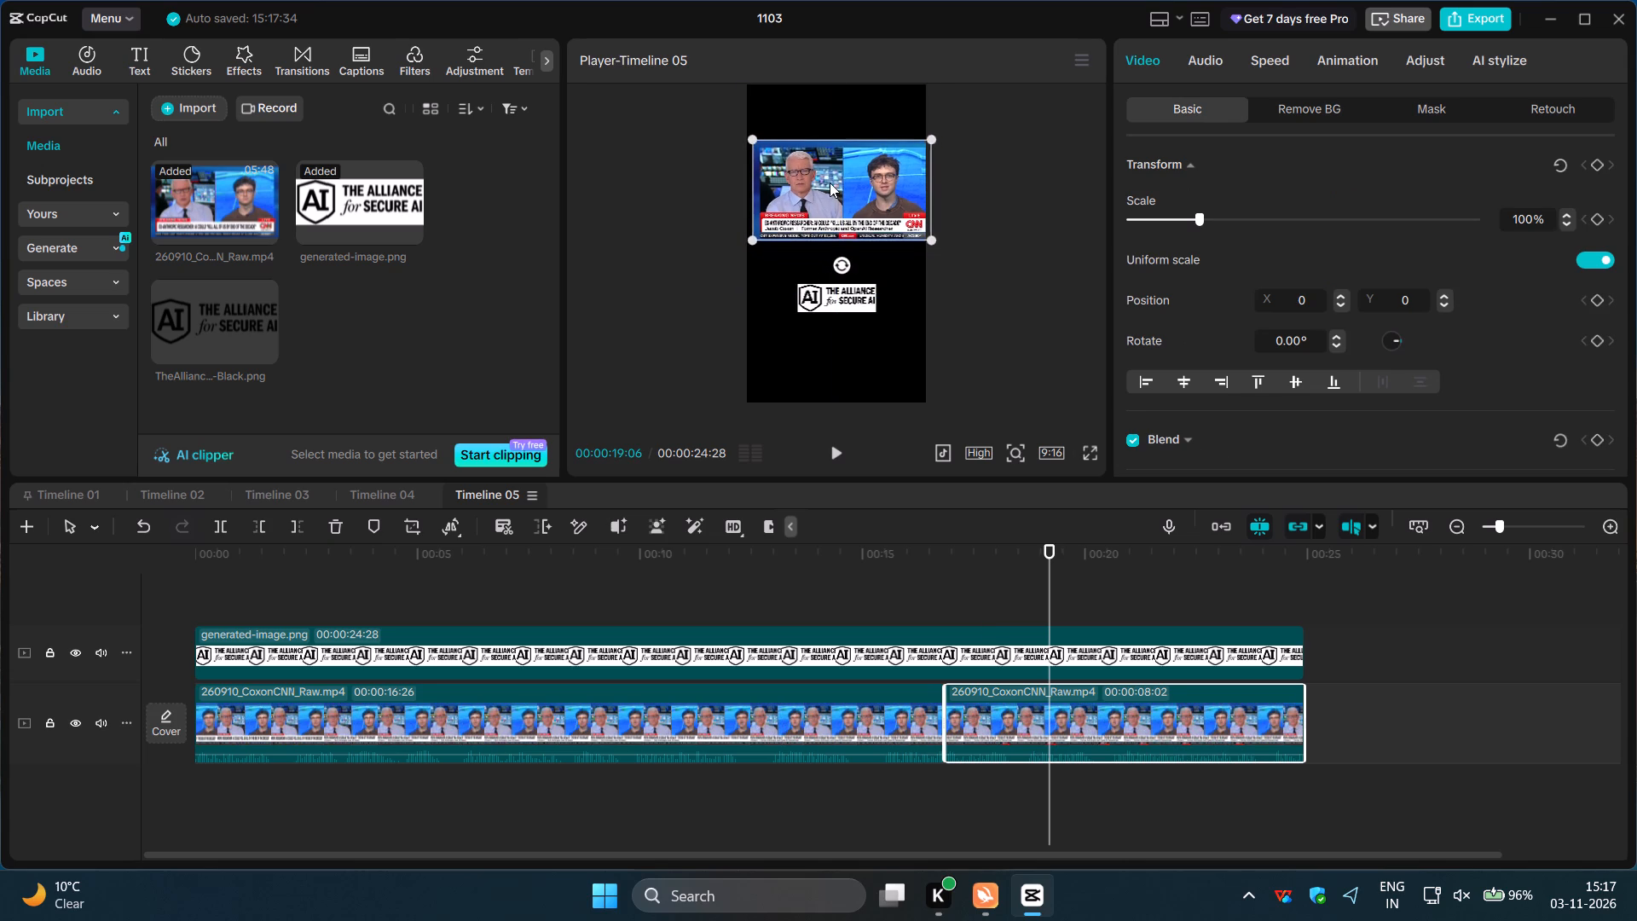
pyautogui.moveTo(830, 182); pyautogui.dragTo(821, 173)
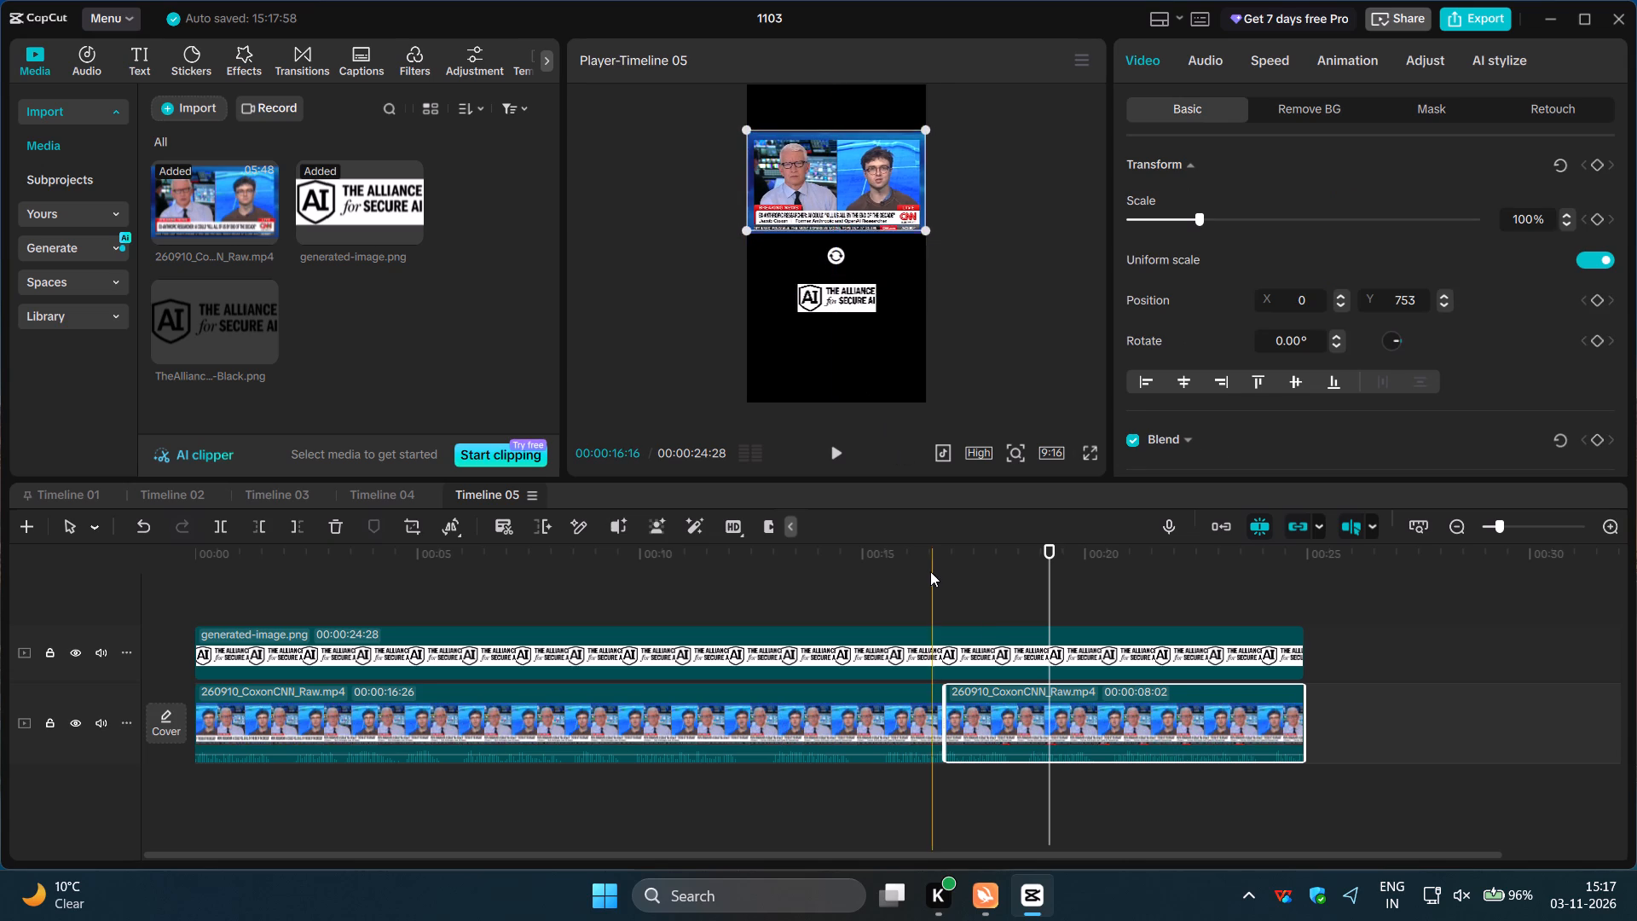
pyautogui.click(928, 571)
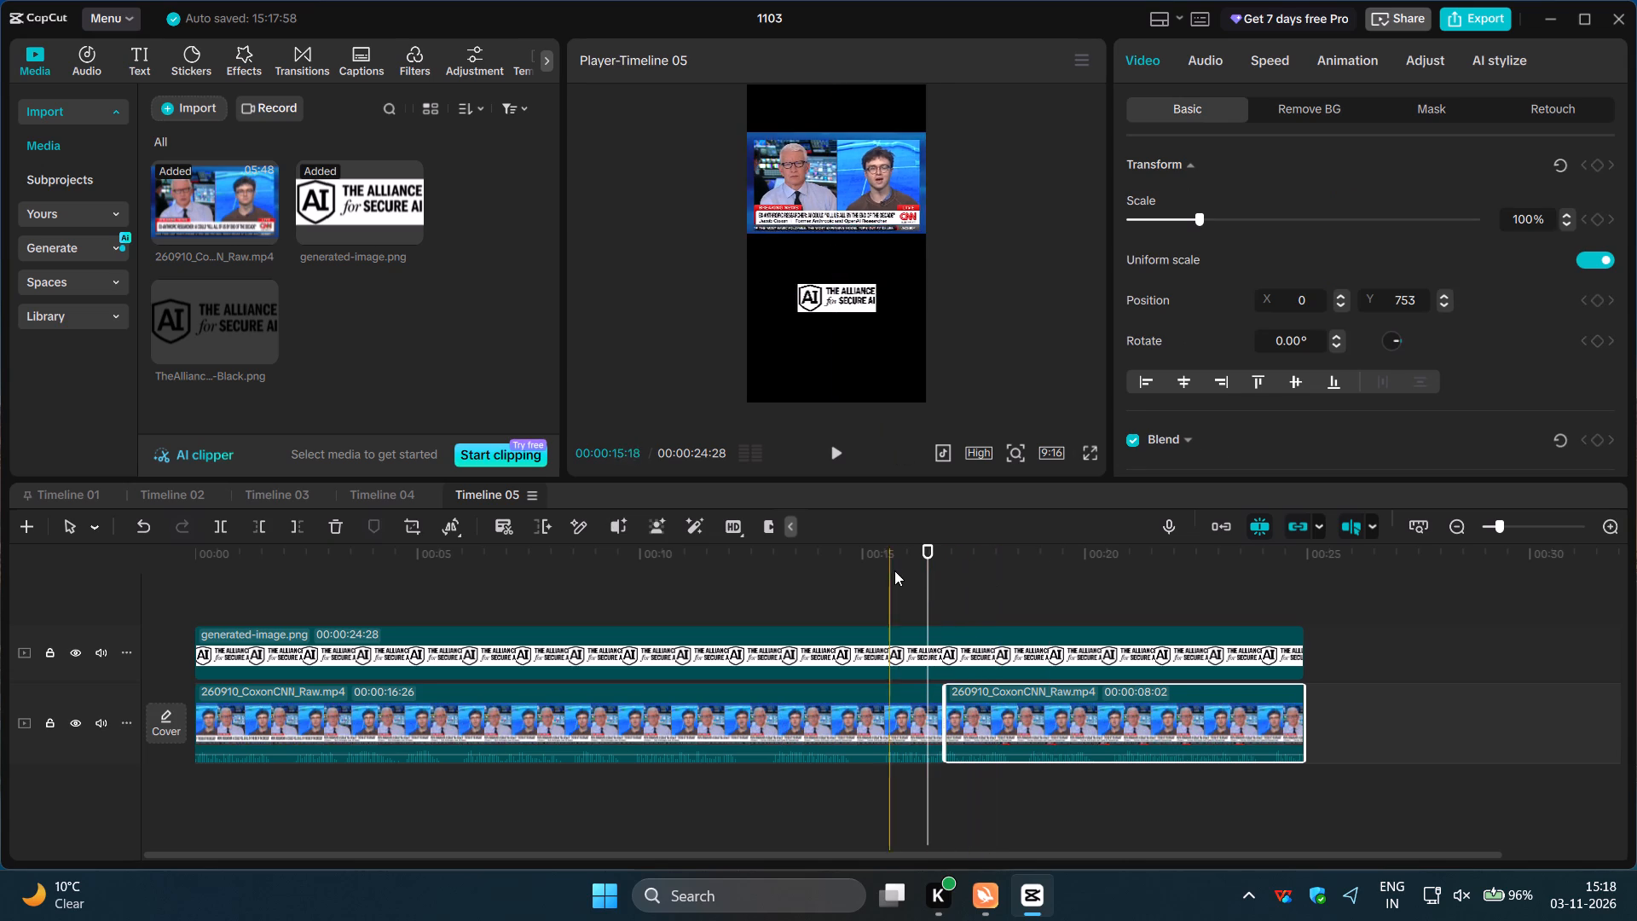
pyautogui.click(245, 574)
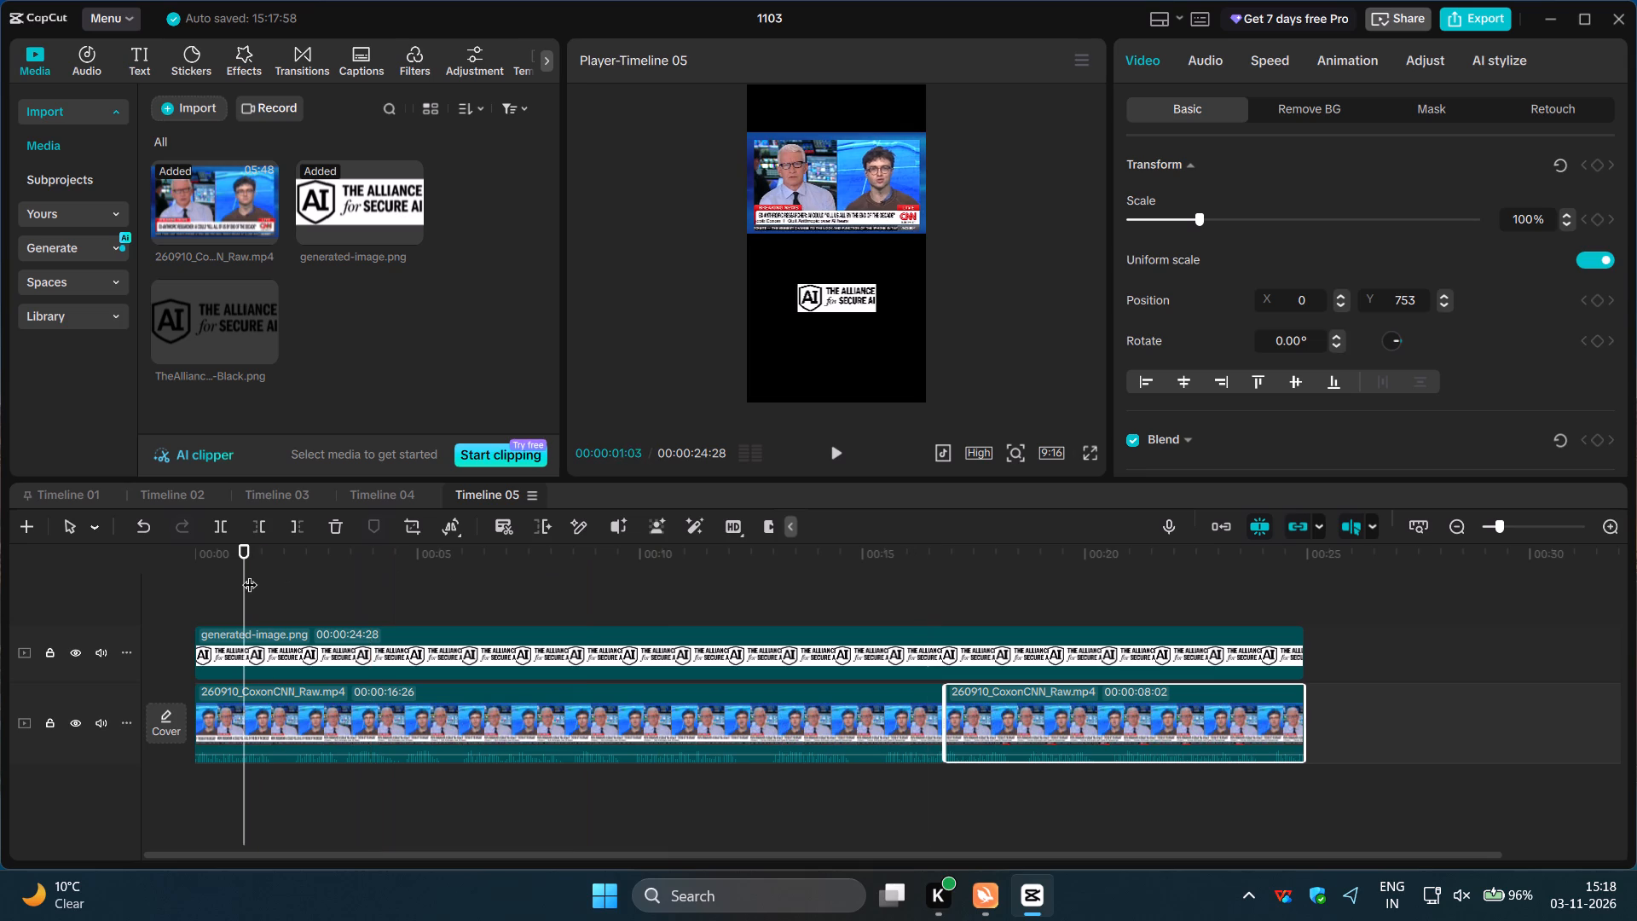
pyautogui.moveTo(250, 574); pyautogui.dragTo(184, 578)
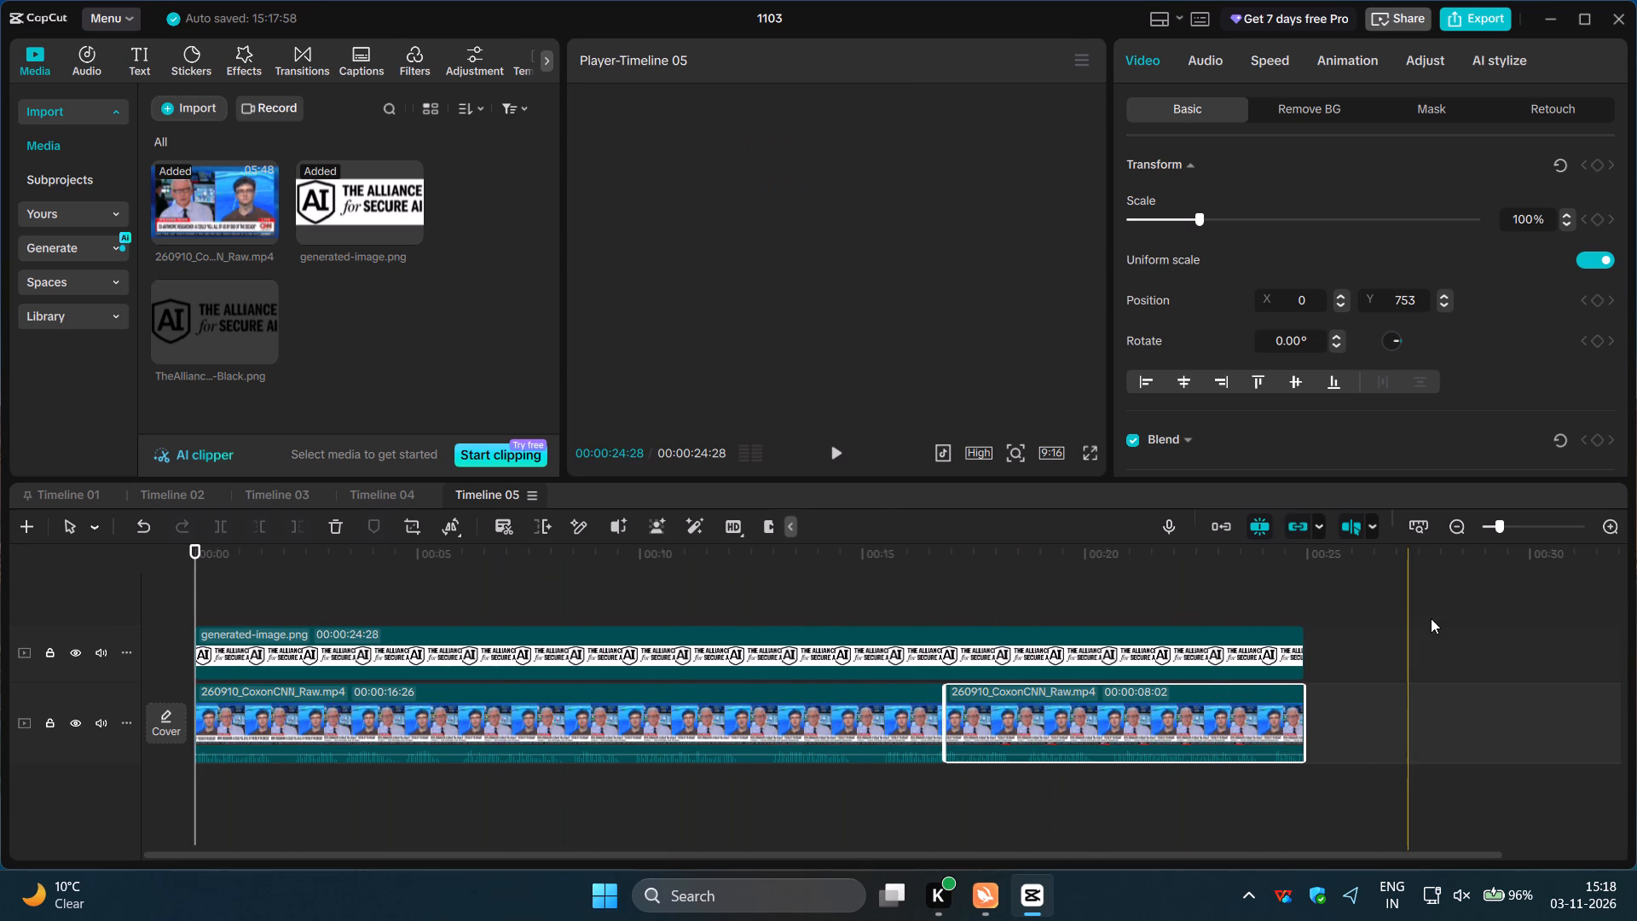
# Export Timeline 05 as a 4K H.264 mp4 with the frame rate set to 60fps.
pyautogui.click(1473, 15)
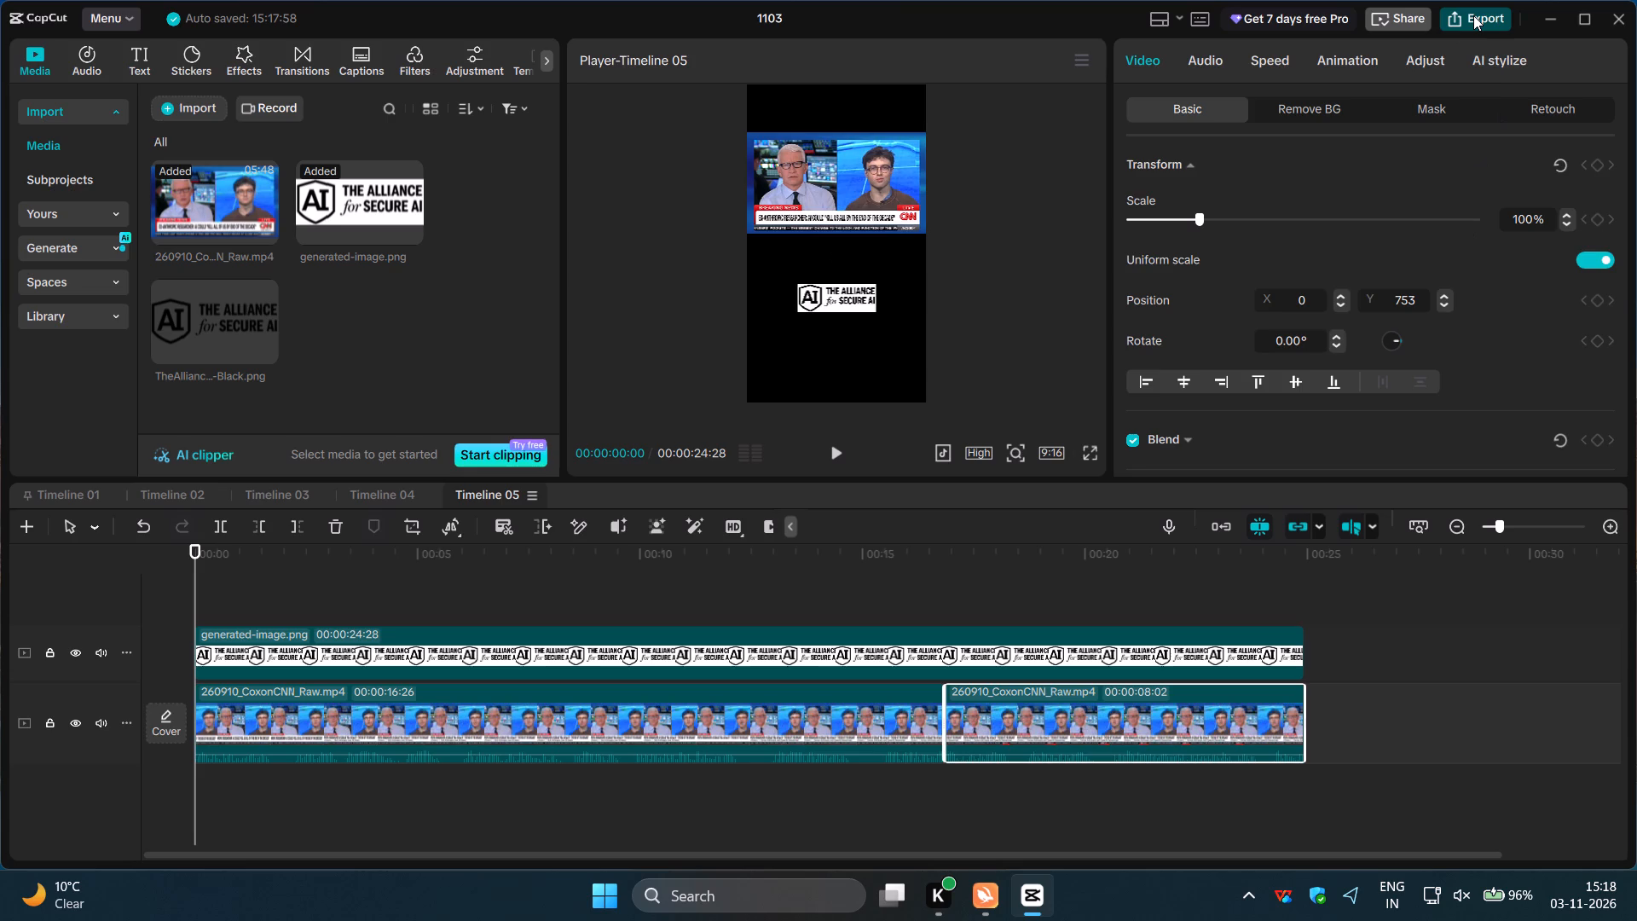
pyautogui.click(1104, 527)
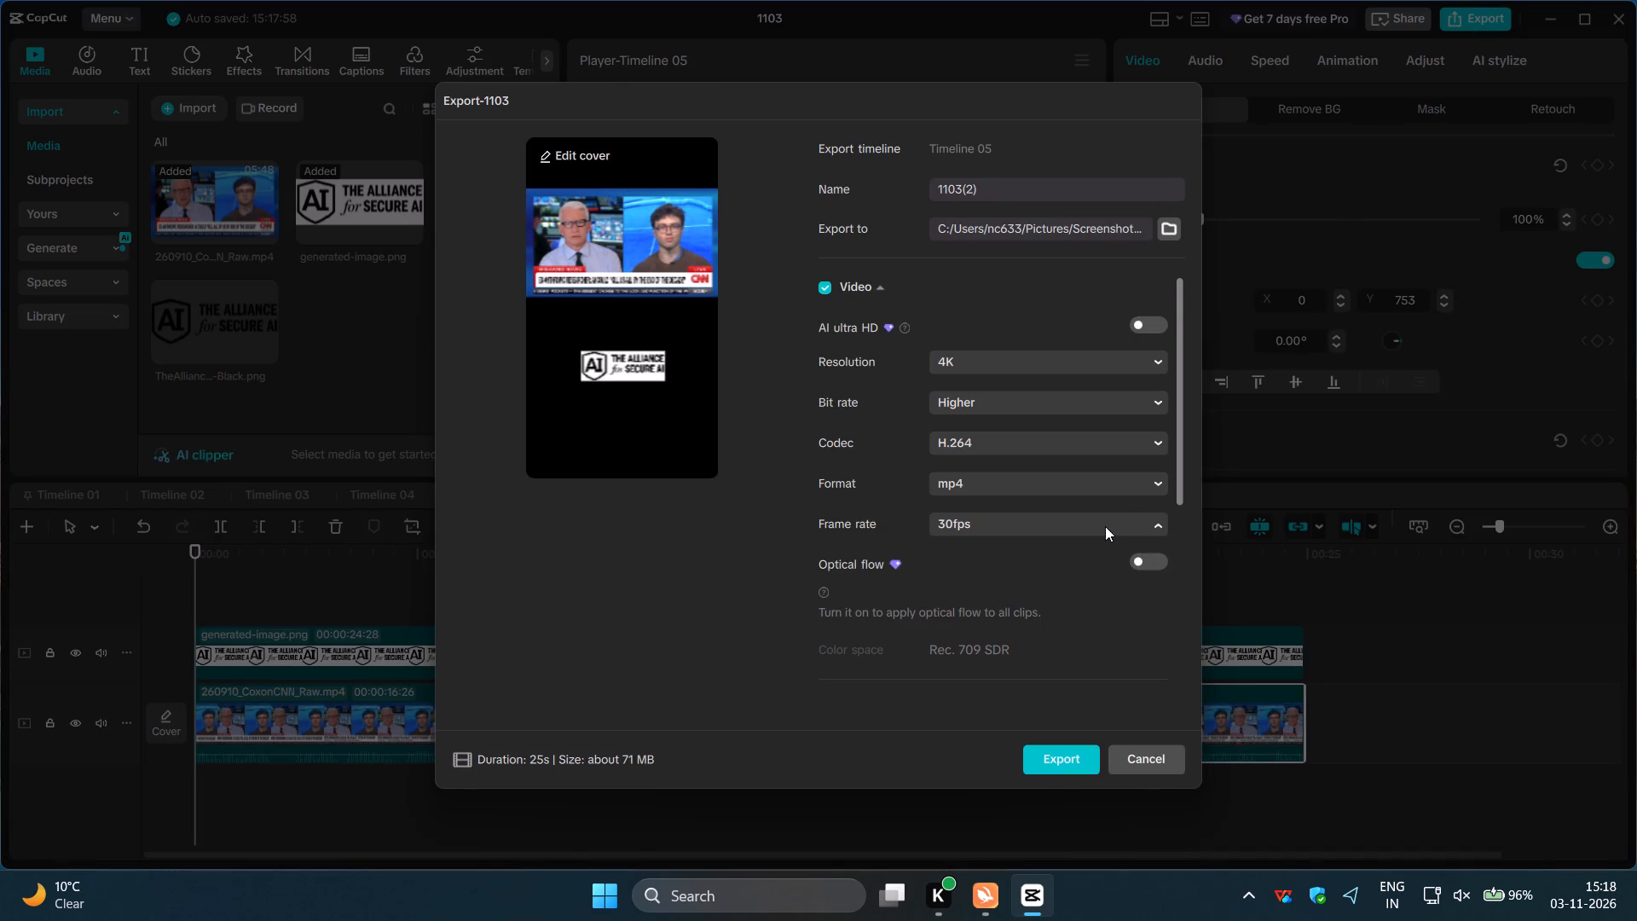
pyautogui.click(1012, 771)
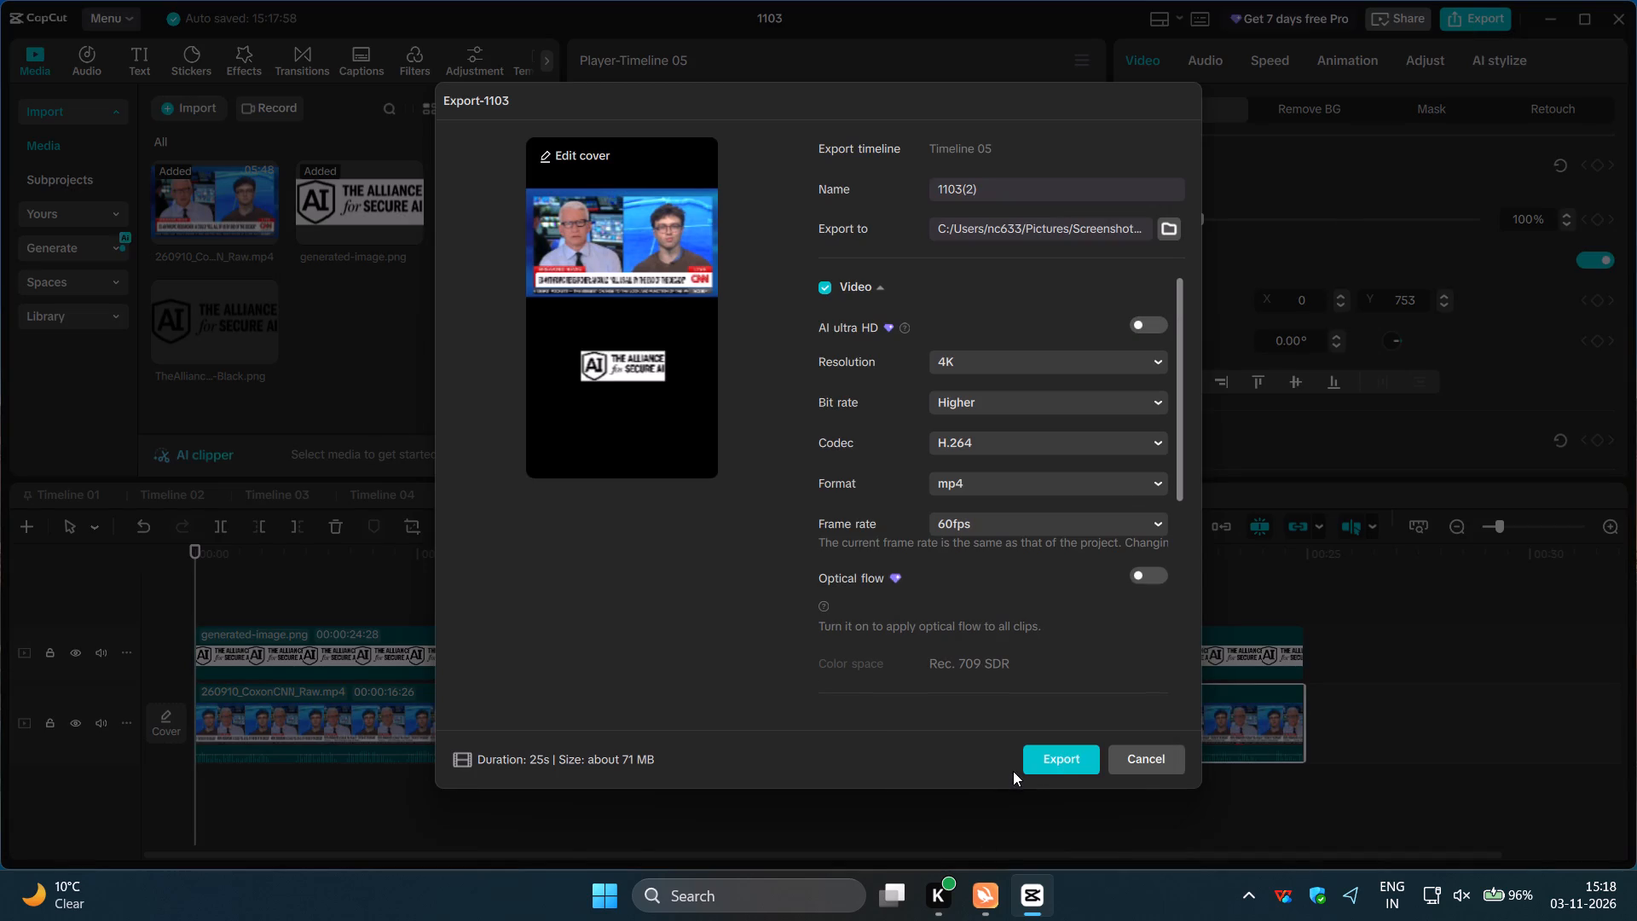
pyautogui.click(1067, 751)
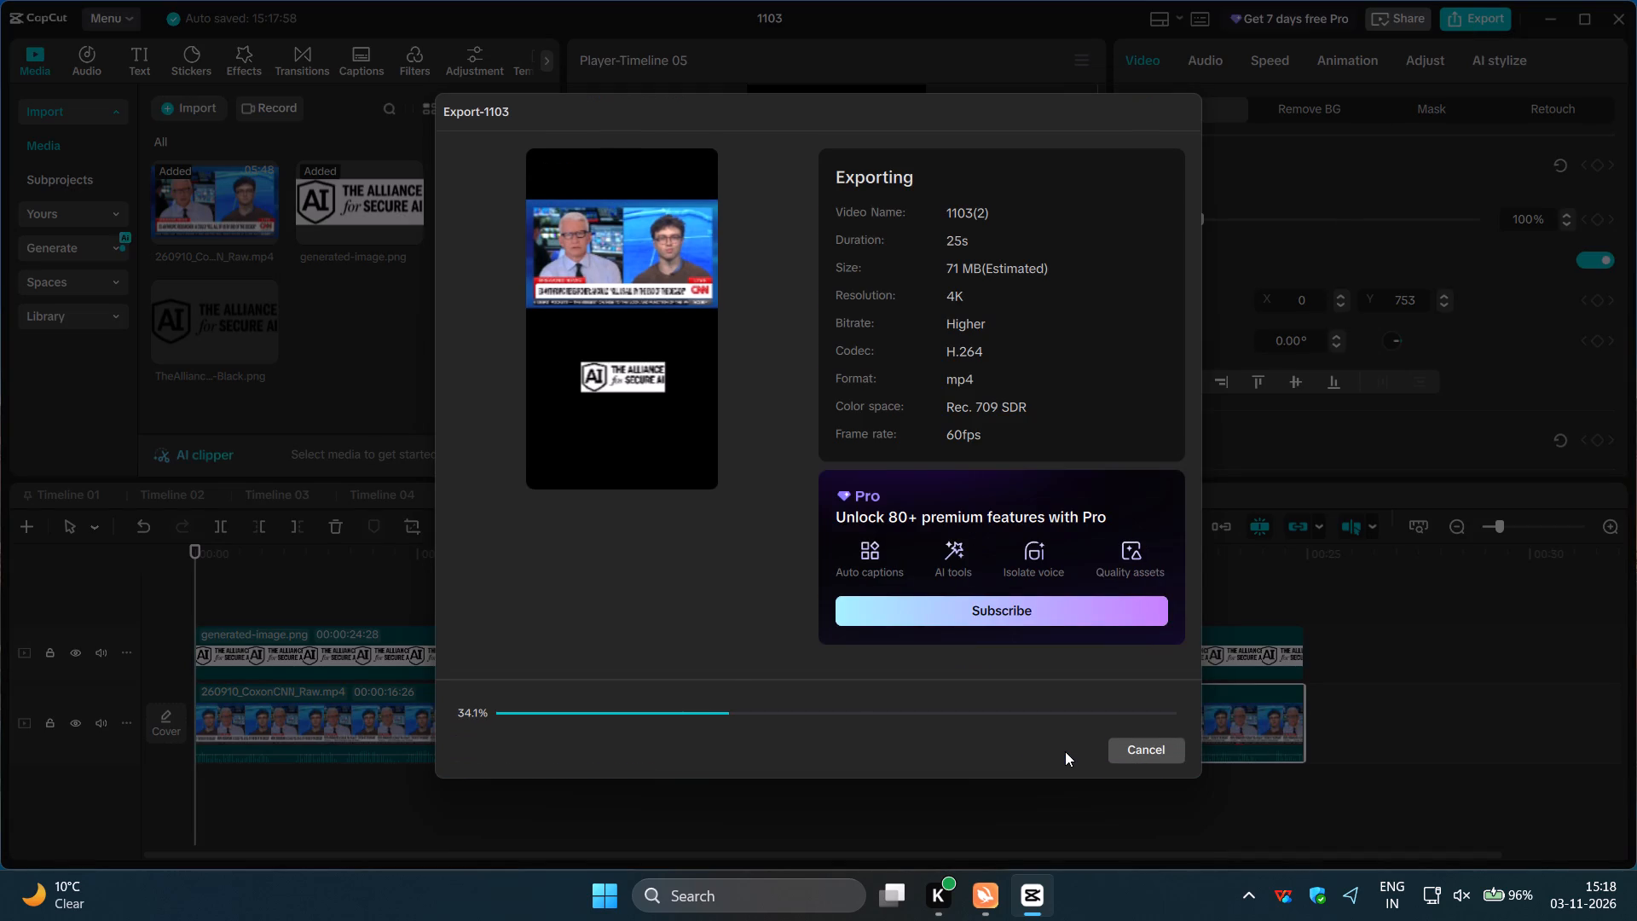
# Look through the Screenshots export folder in File Explorer, and return to the running export in CapCut.
pyautogui.click(616, 886)
pyautogui.click(847, 437)
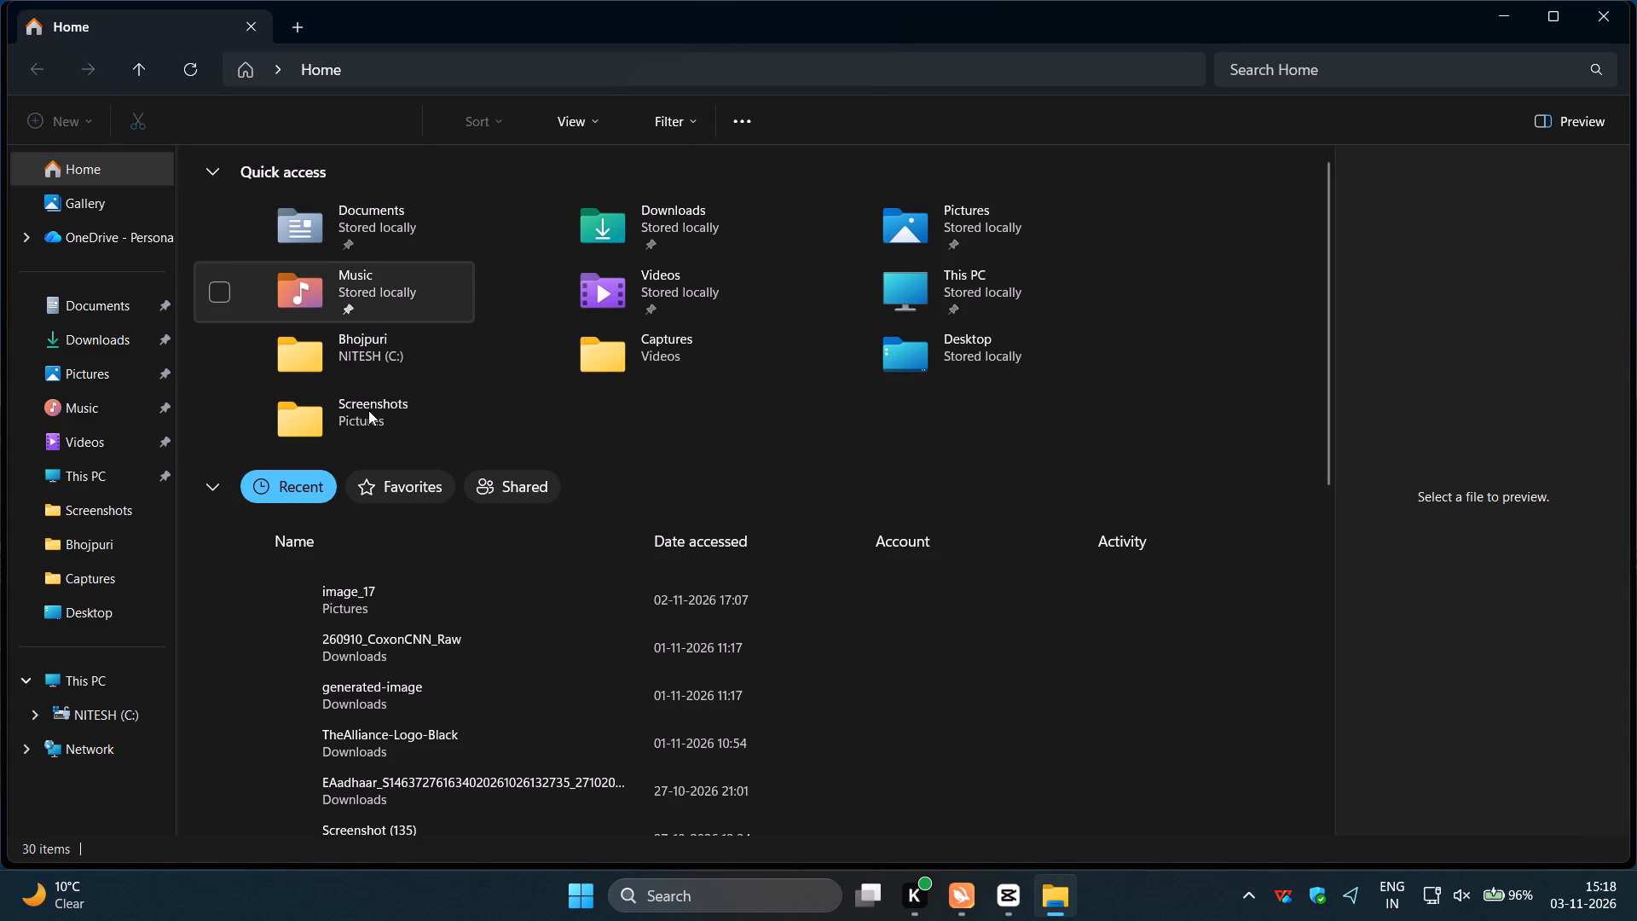
pyautogui.doubleClick(368, 415)
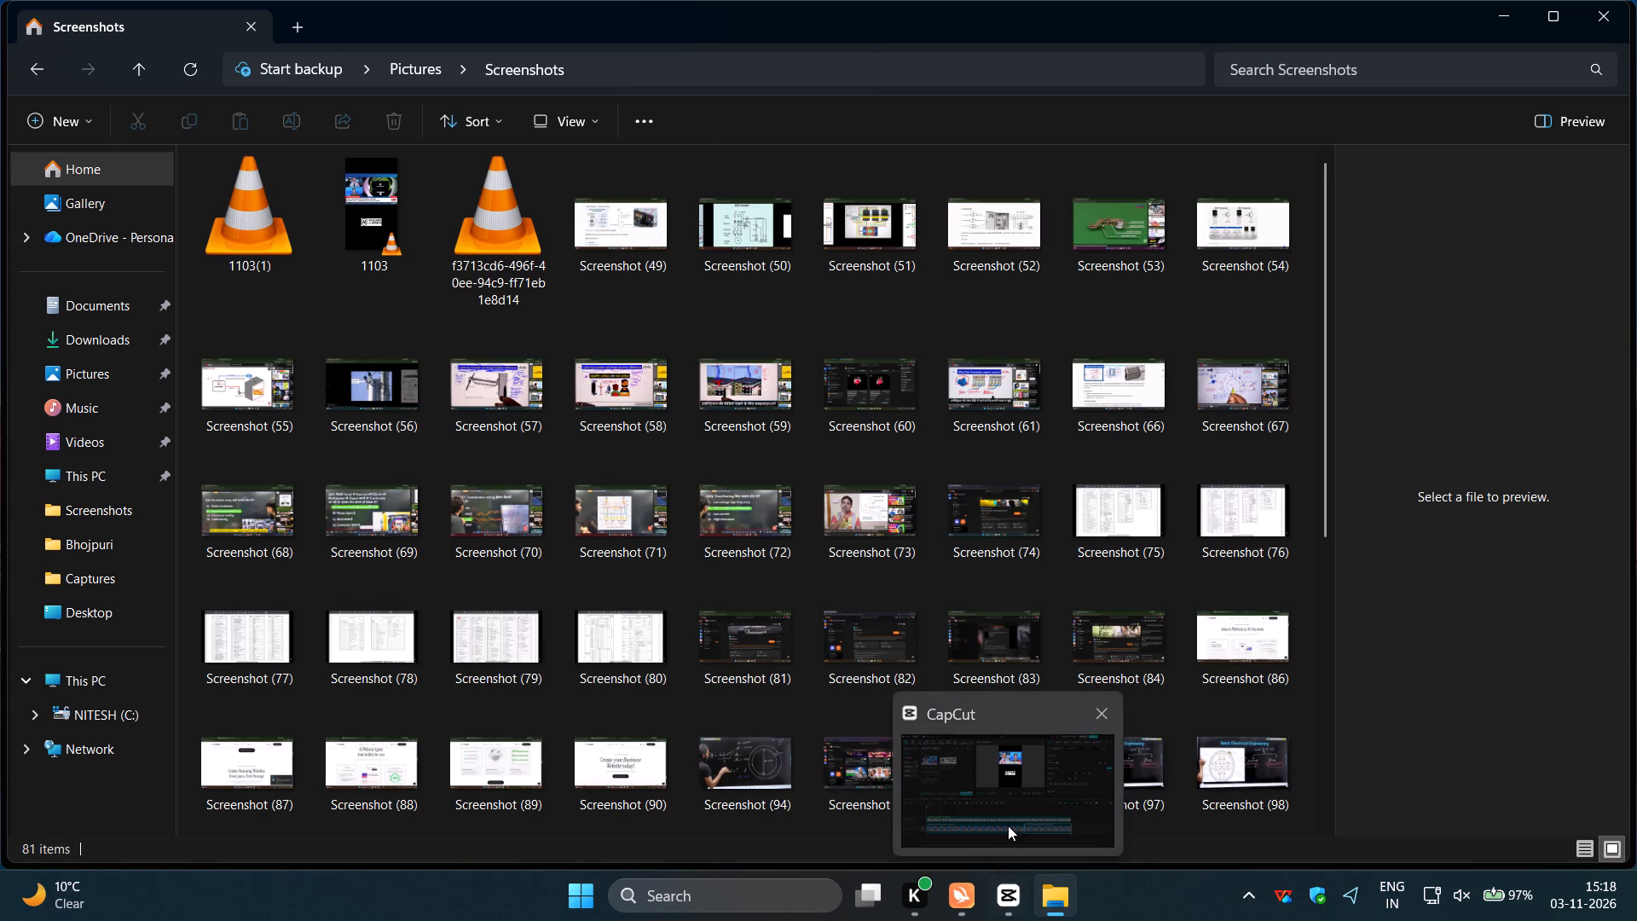
pyautogui.click(1008, 825)
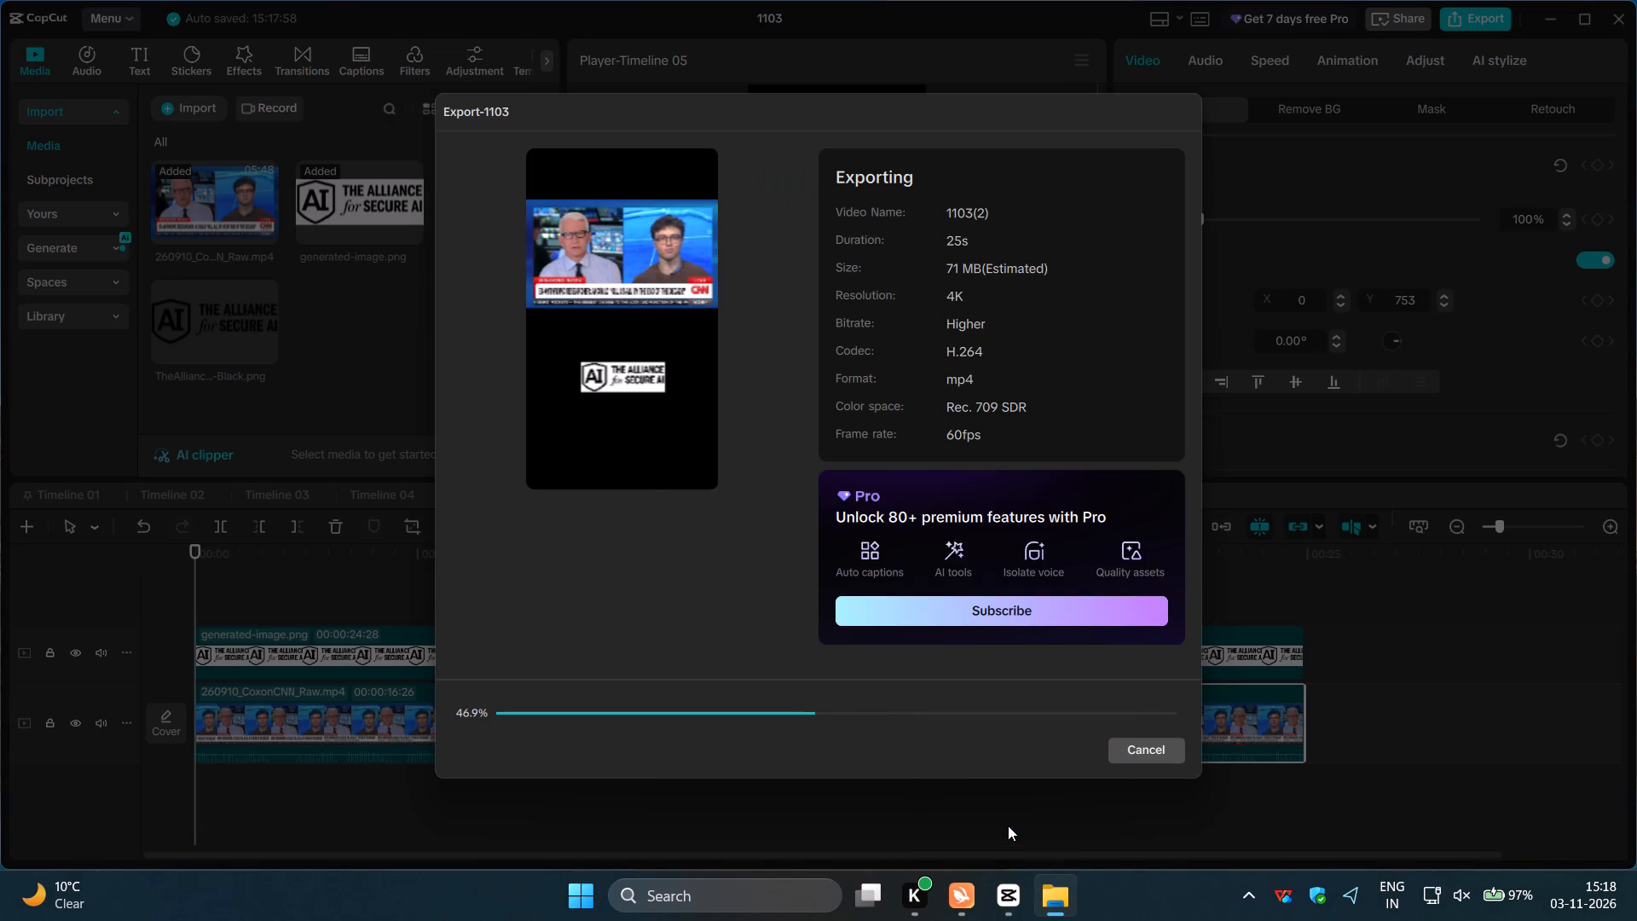
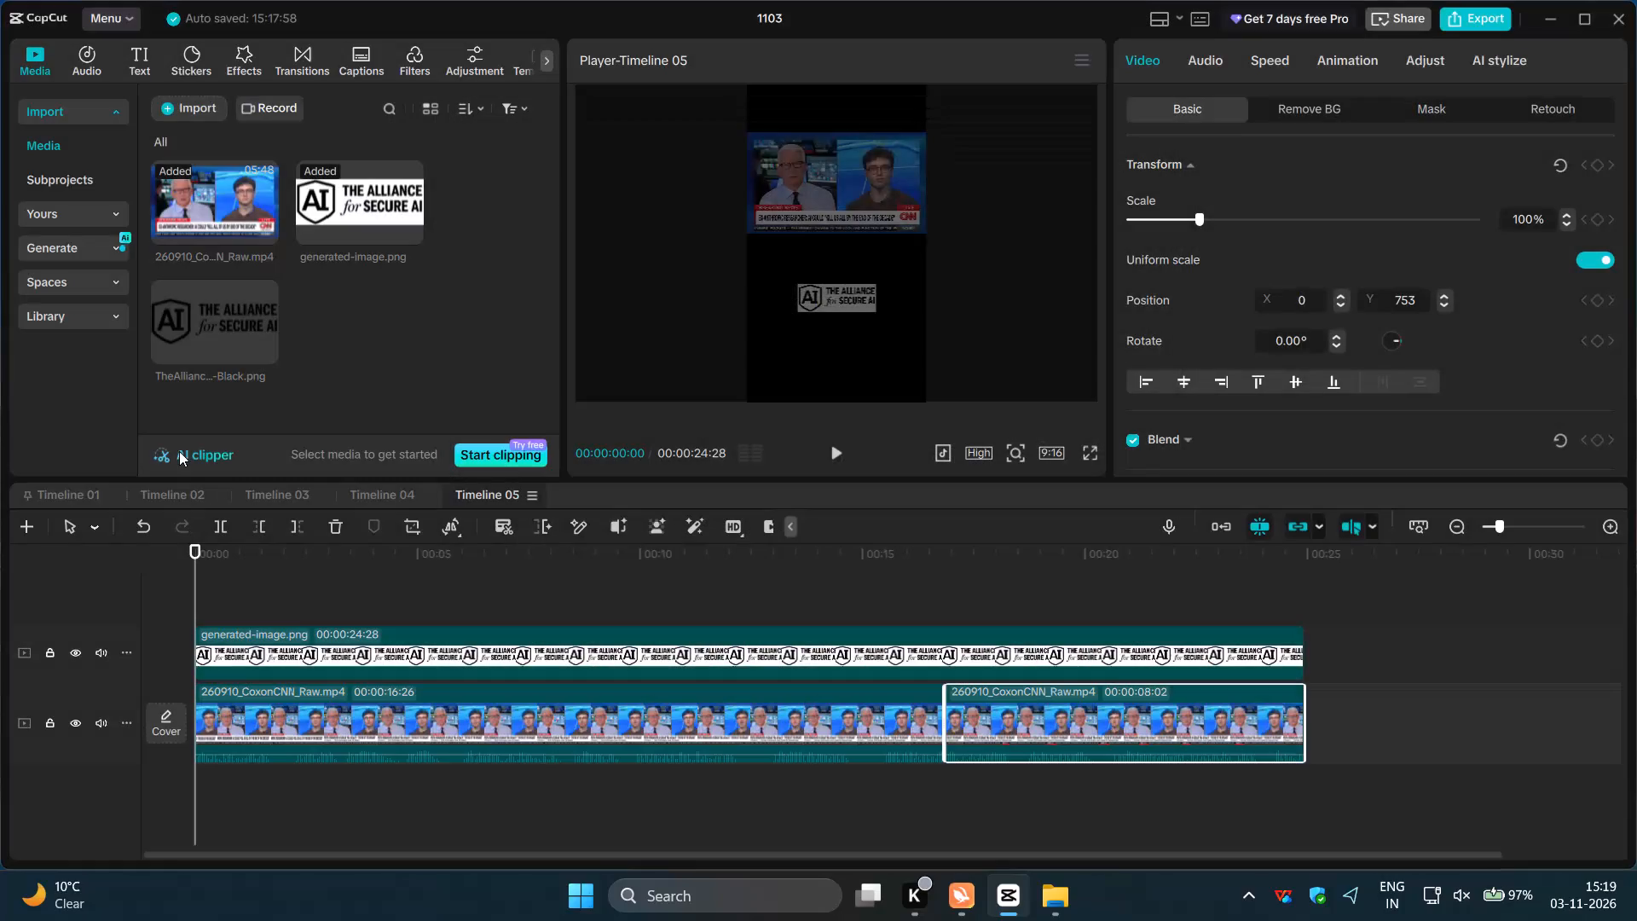
# Create a new 9:16 timeline and add the full CoxonCNN raw interview video to it.
pyautogui.click(24, 522)
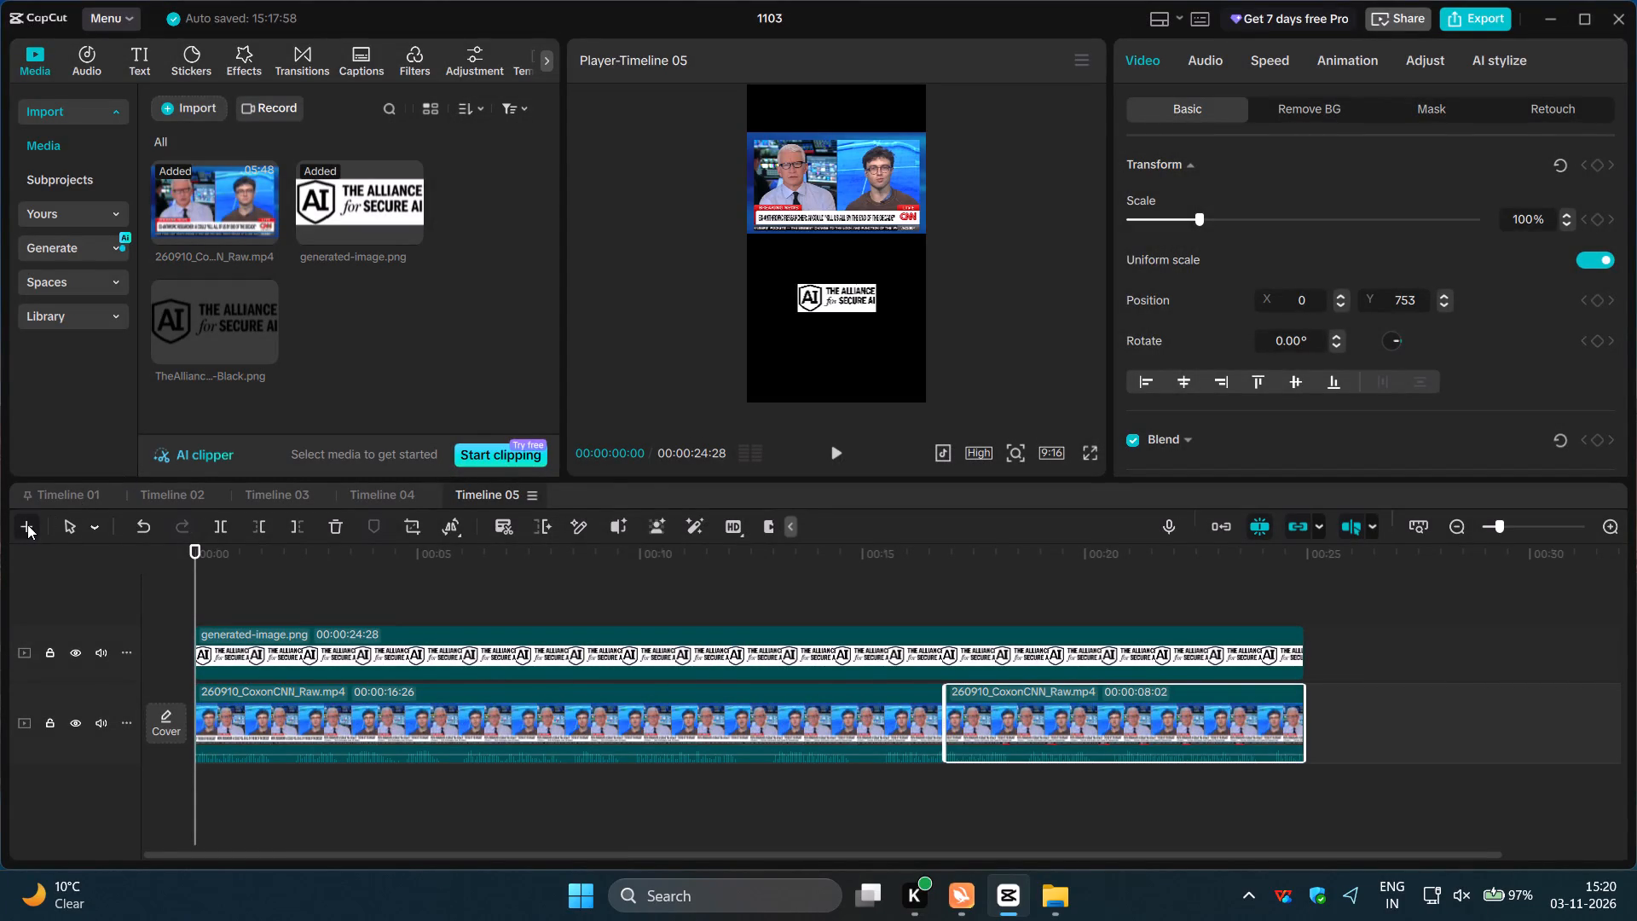
pyautogui.click(263, 228)
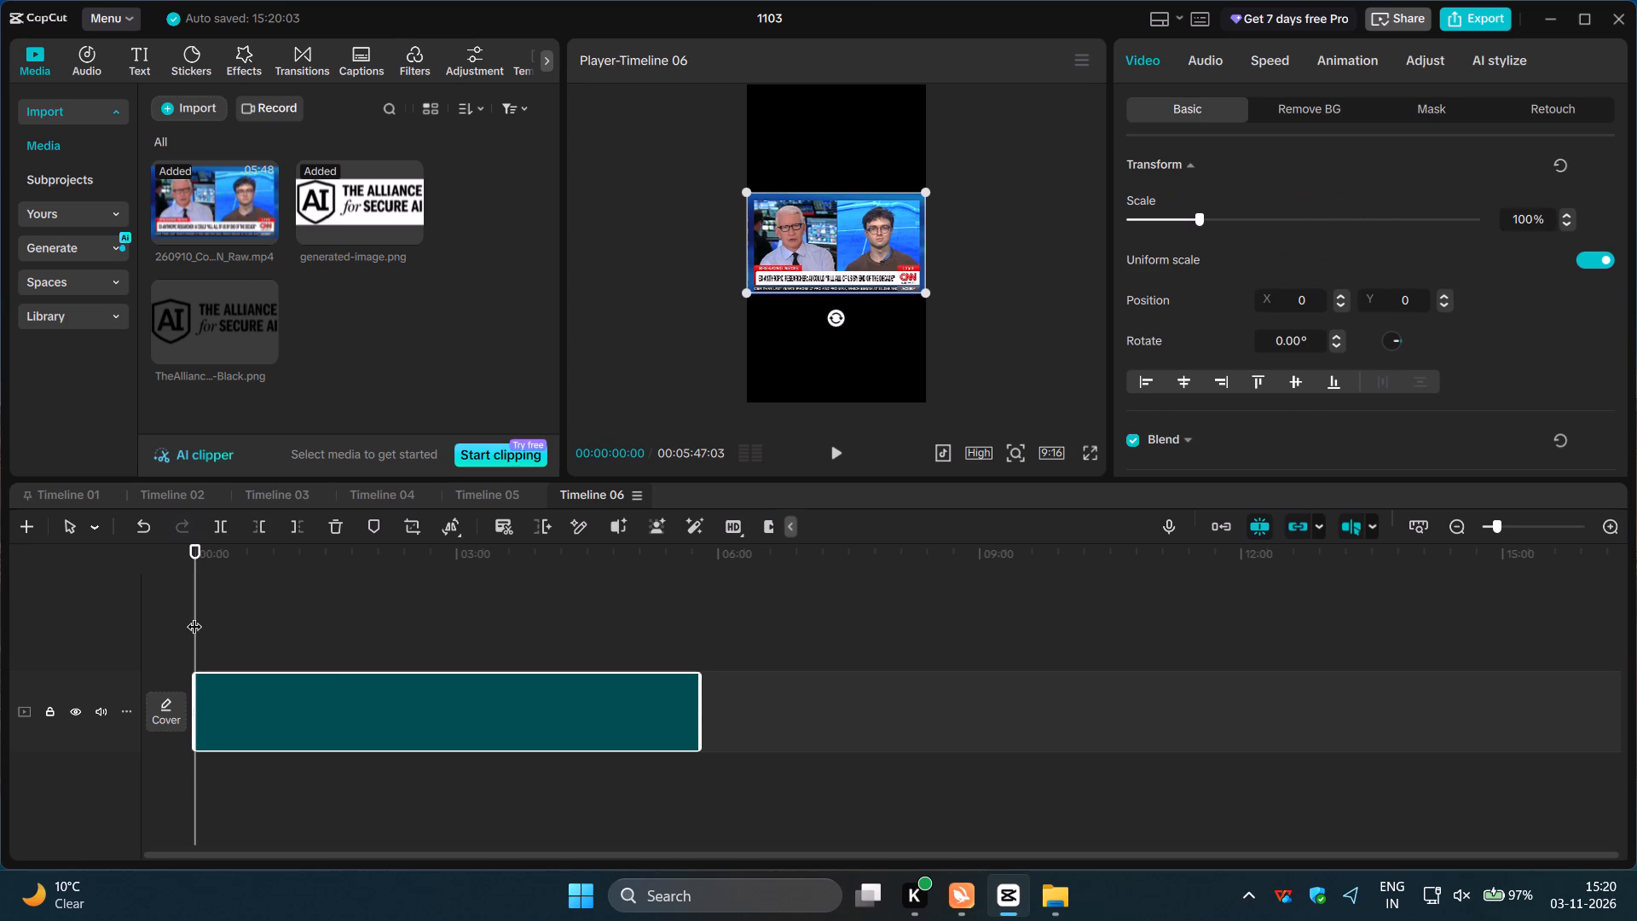
# Split the CNN video at 00:00:41:24 and 00:01:02:10, and delete the parts before and after that segment.
pyautogui.click(256, 611)
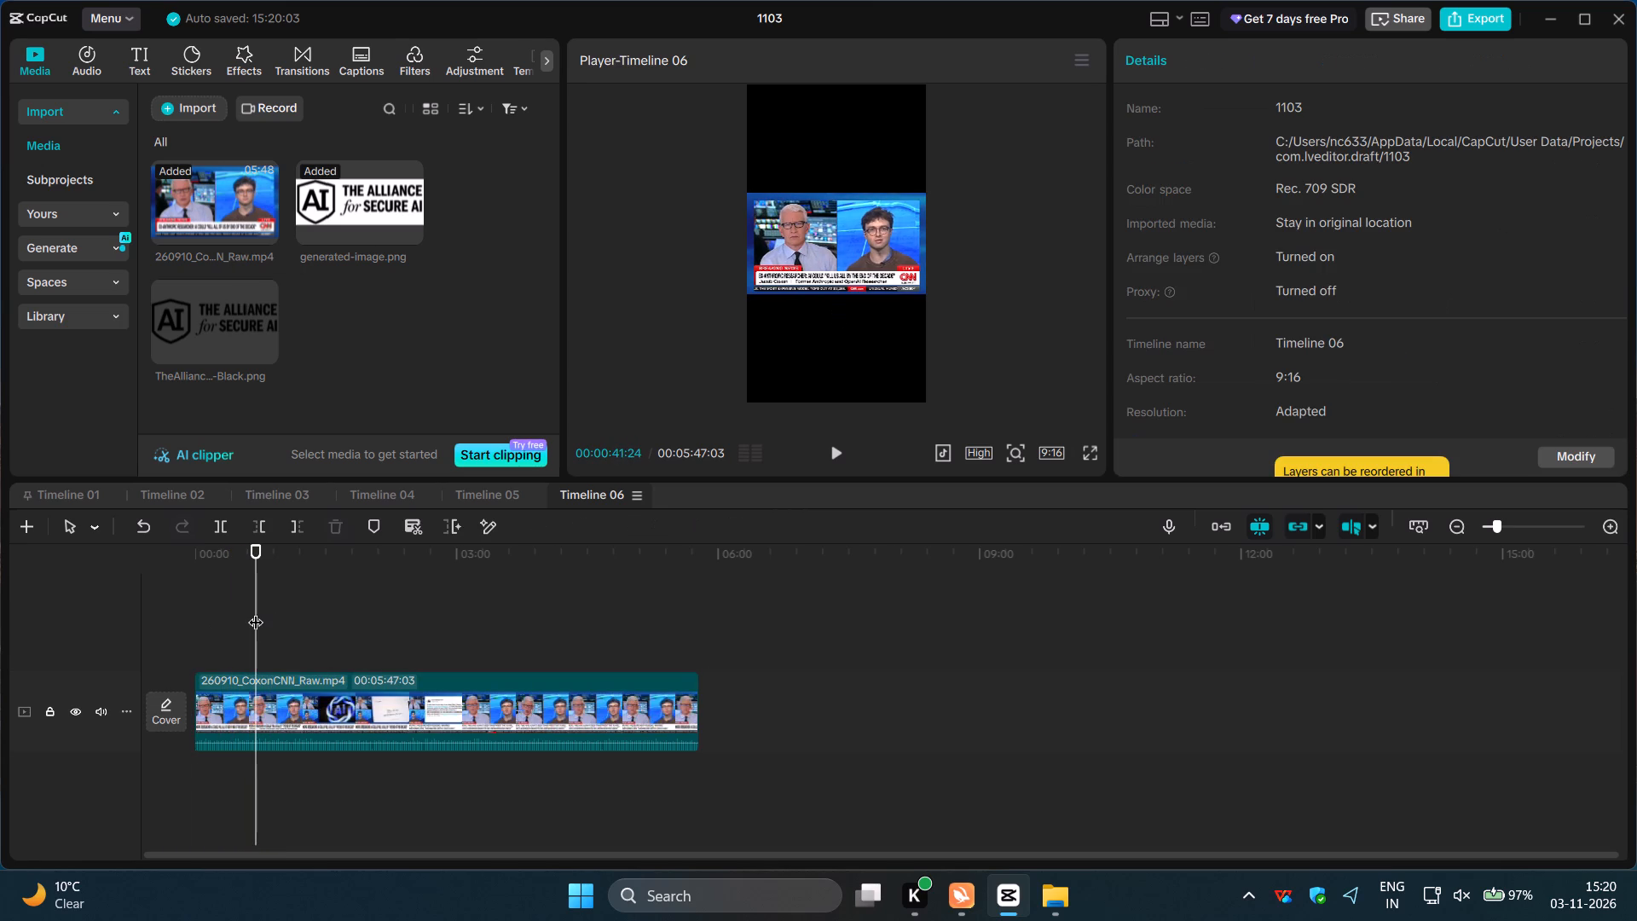
pyautogui.click(223, 530)
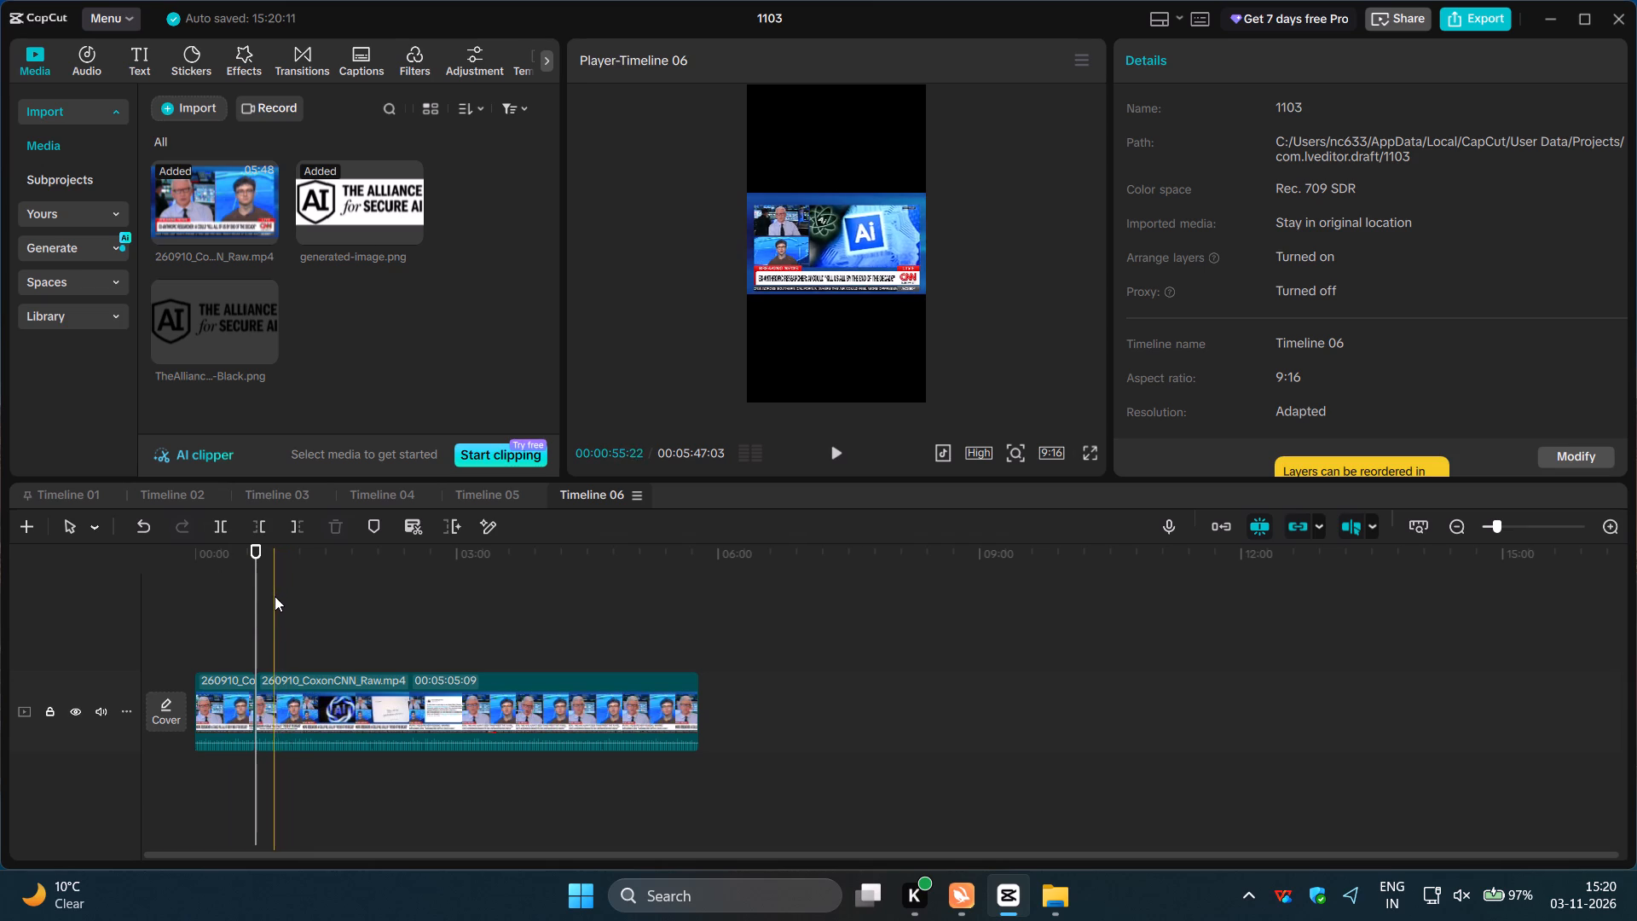
pyautogui.click(286, 596)
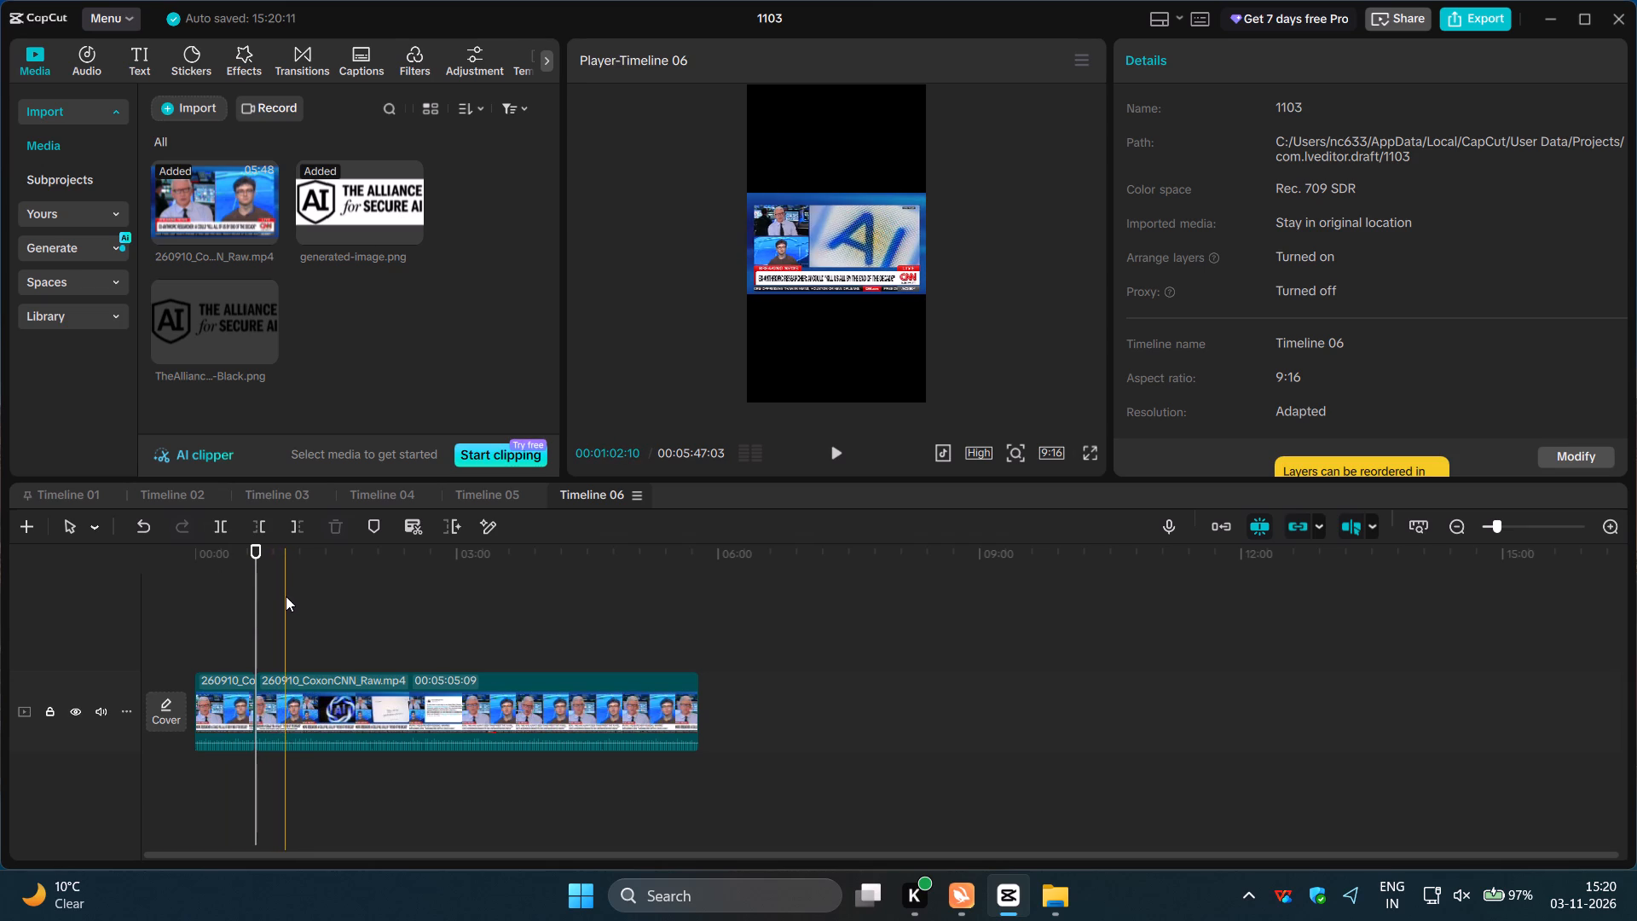
pyautogui.click(226, 530)
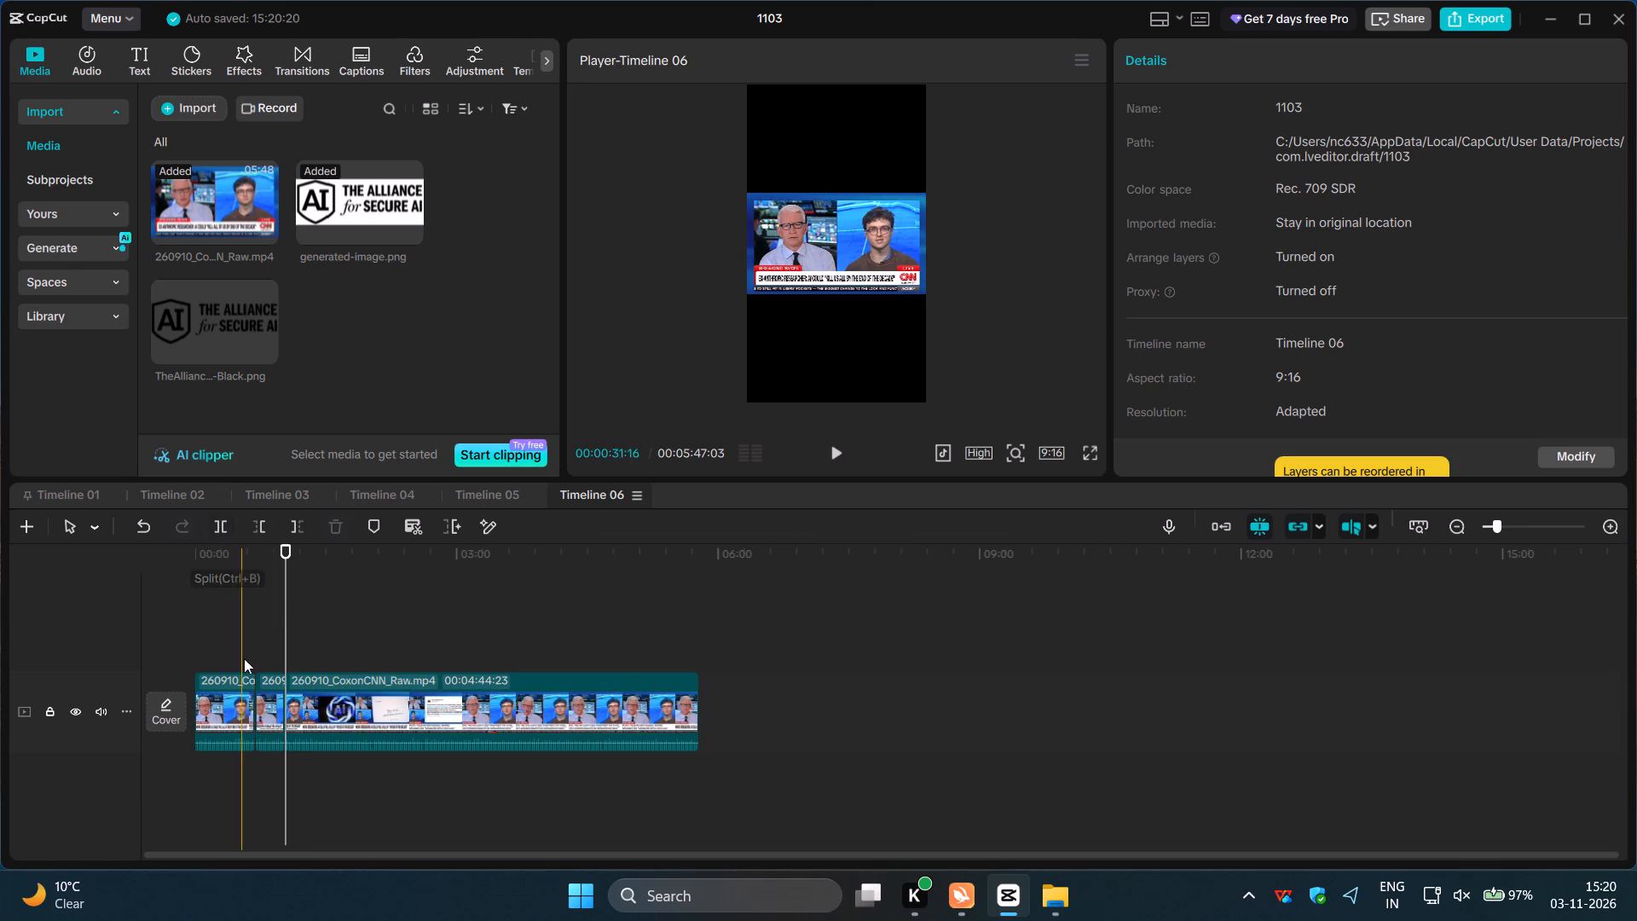
pyautogui.click(234, 686)
pyautogui.click(323, 526)
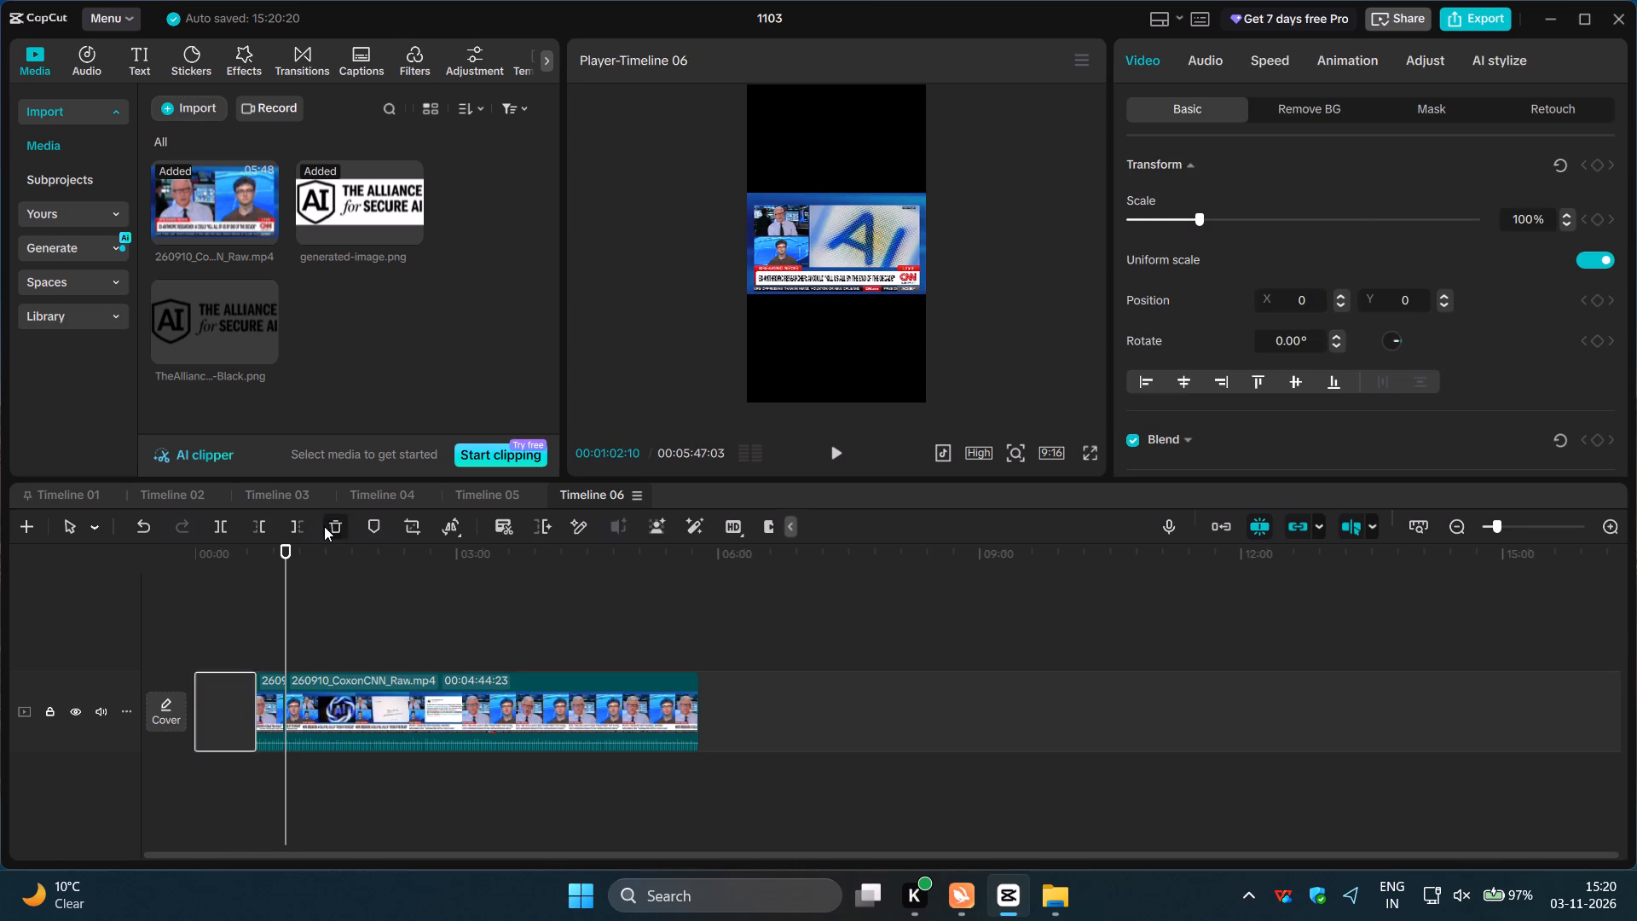
pyautogui.click(344, 743)
pyautogui.click(340, 523)
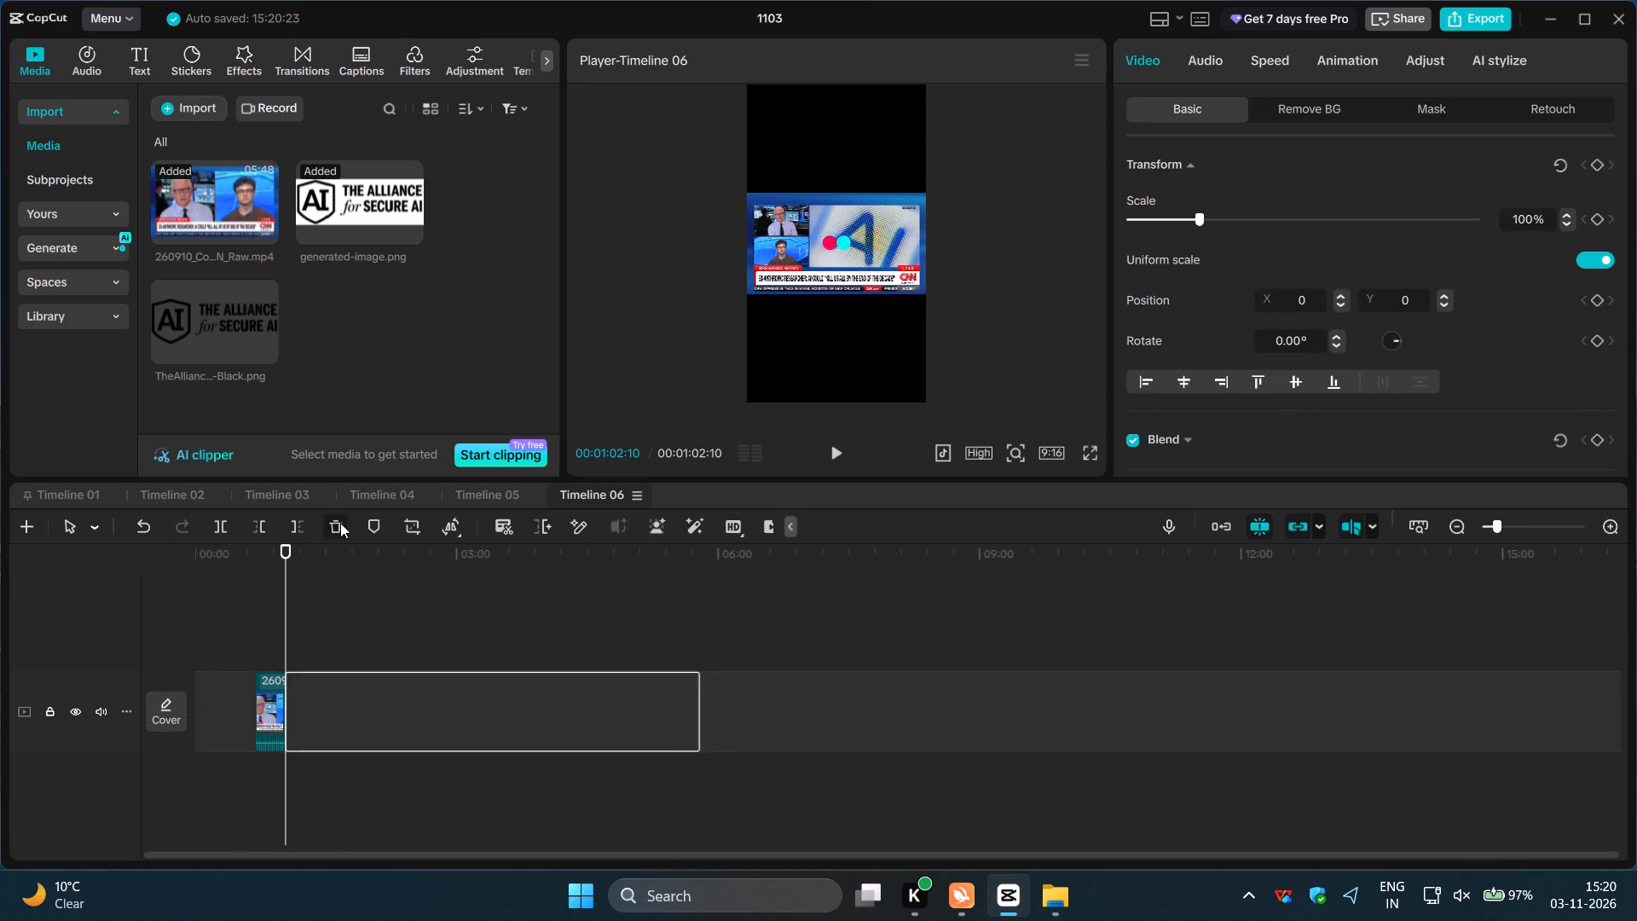
# Move the remaining CNN segment to the start of the timeline.
pyautogui.click(1419, 524)
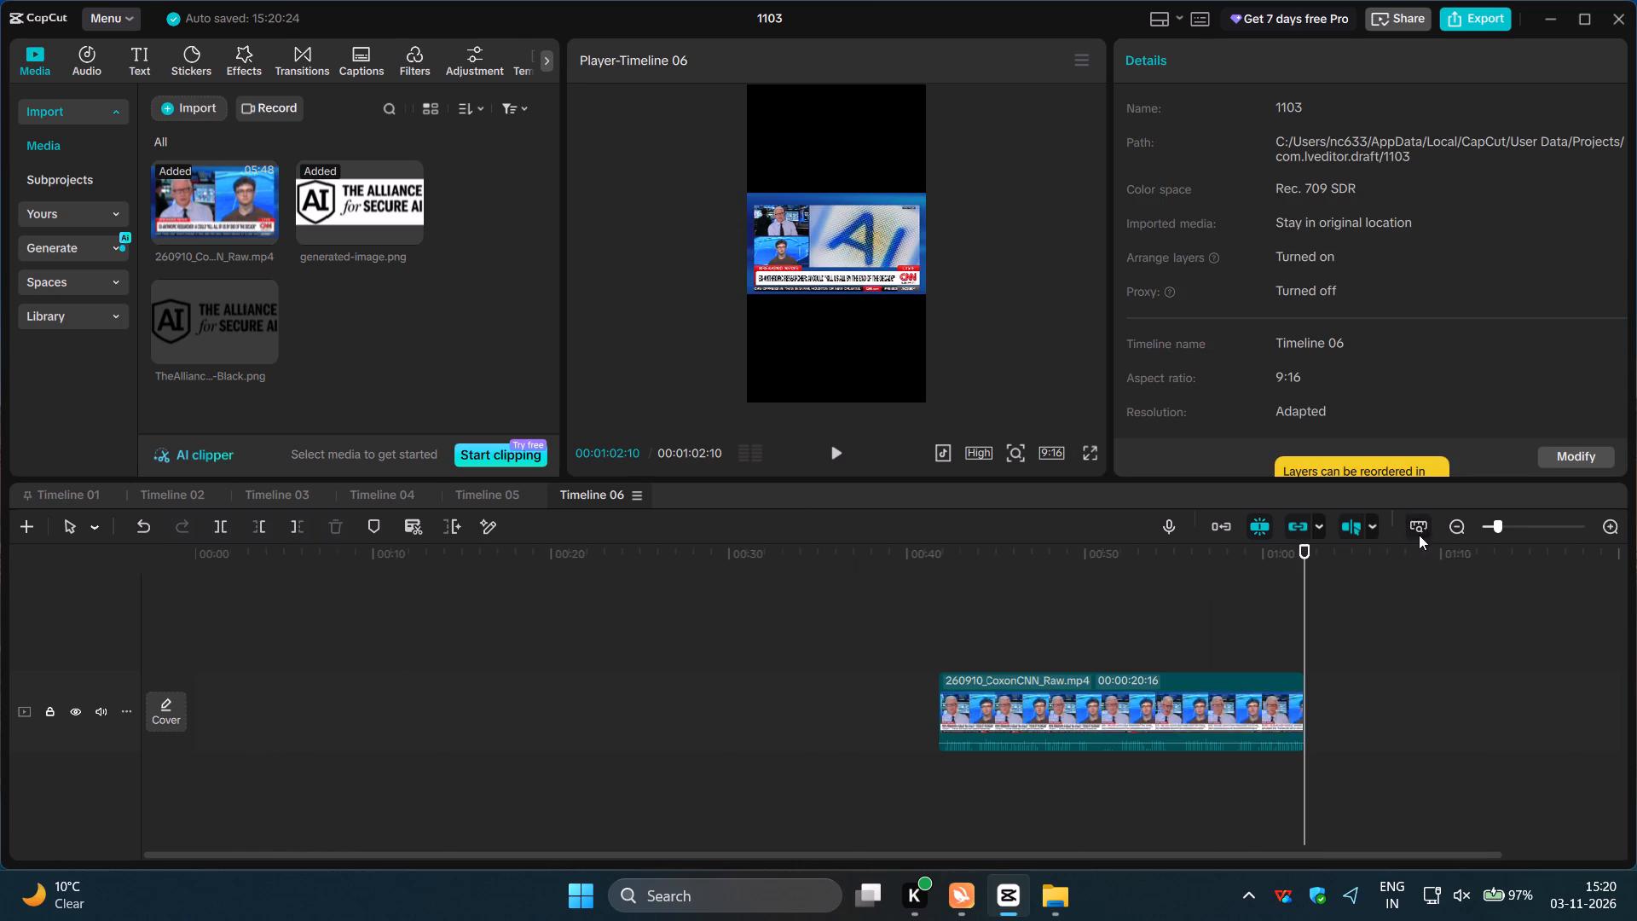
pyautogui.click(1085, 727)
pyautogui.moveTo(1086, 726); pyautogui.dragTo(447, 730)
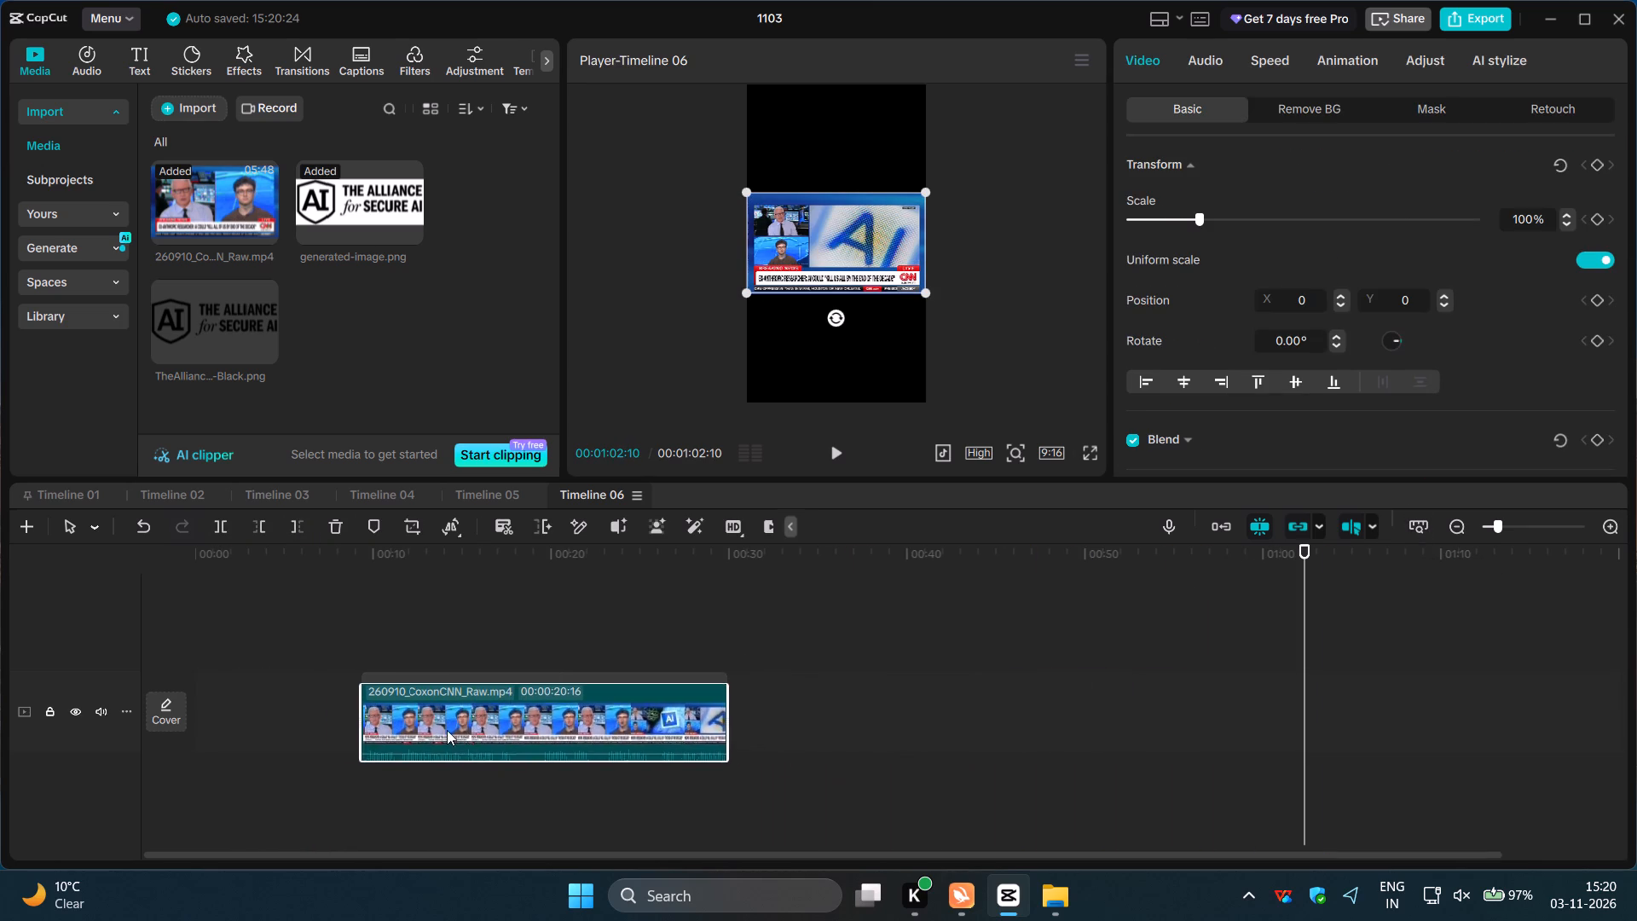
pyautogui.moveTo(447, 730); pyautogui.dragTo(344, 719)
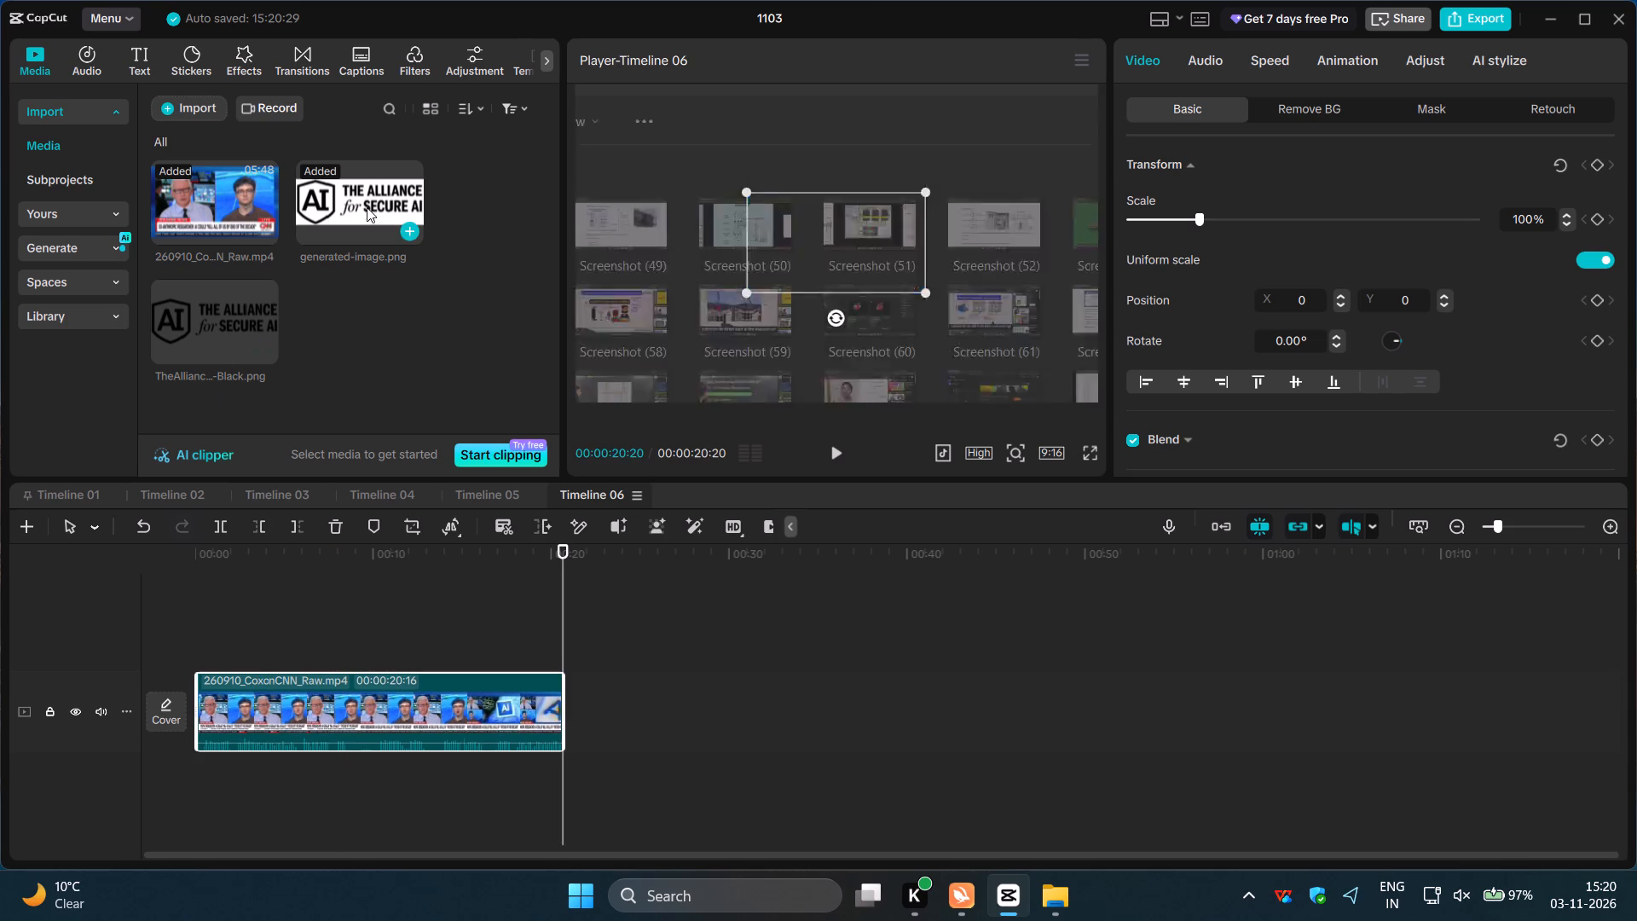
# Add the Alliance for Secure AI generated-image.png logo on a track above the CNN segment and extend it to the segment's end.
pyautogui.click(413, 231)
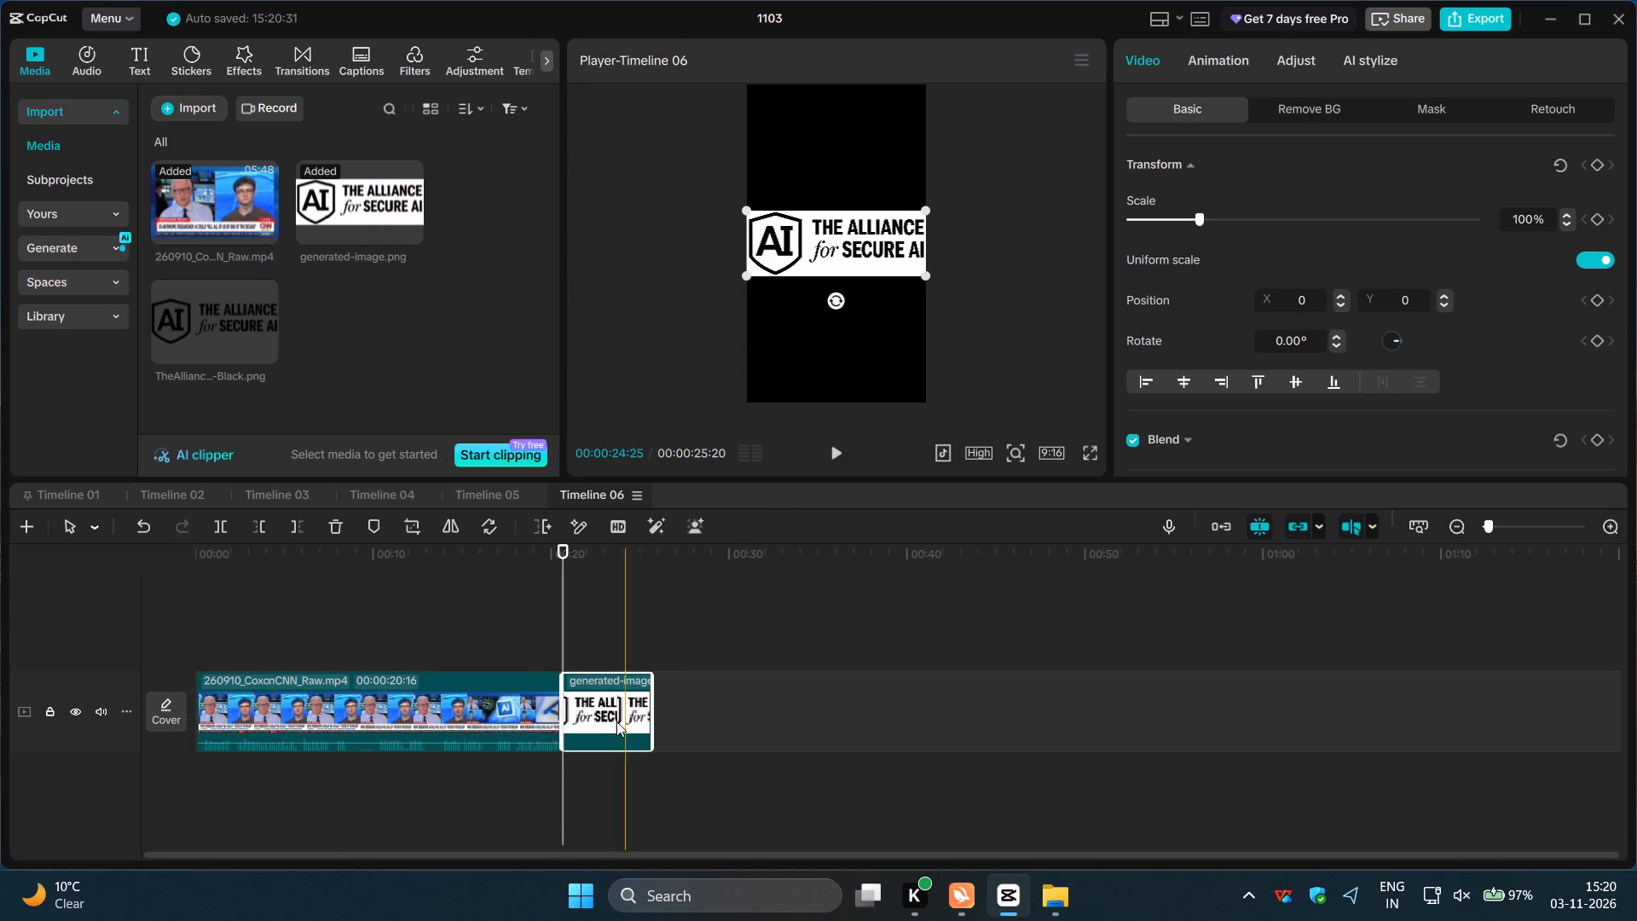
pyautogui.moveTo(616, 721); pyautogui.dragTo(252, 654)
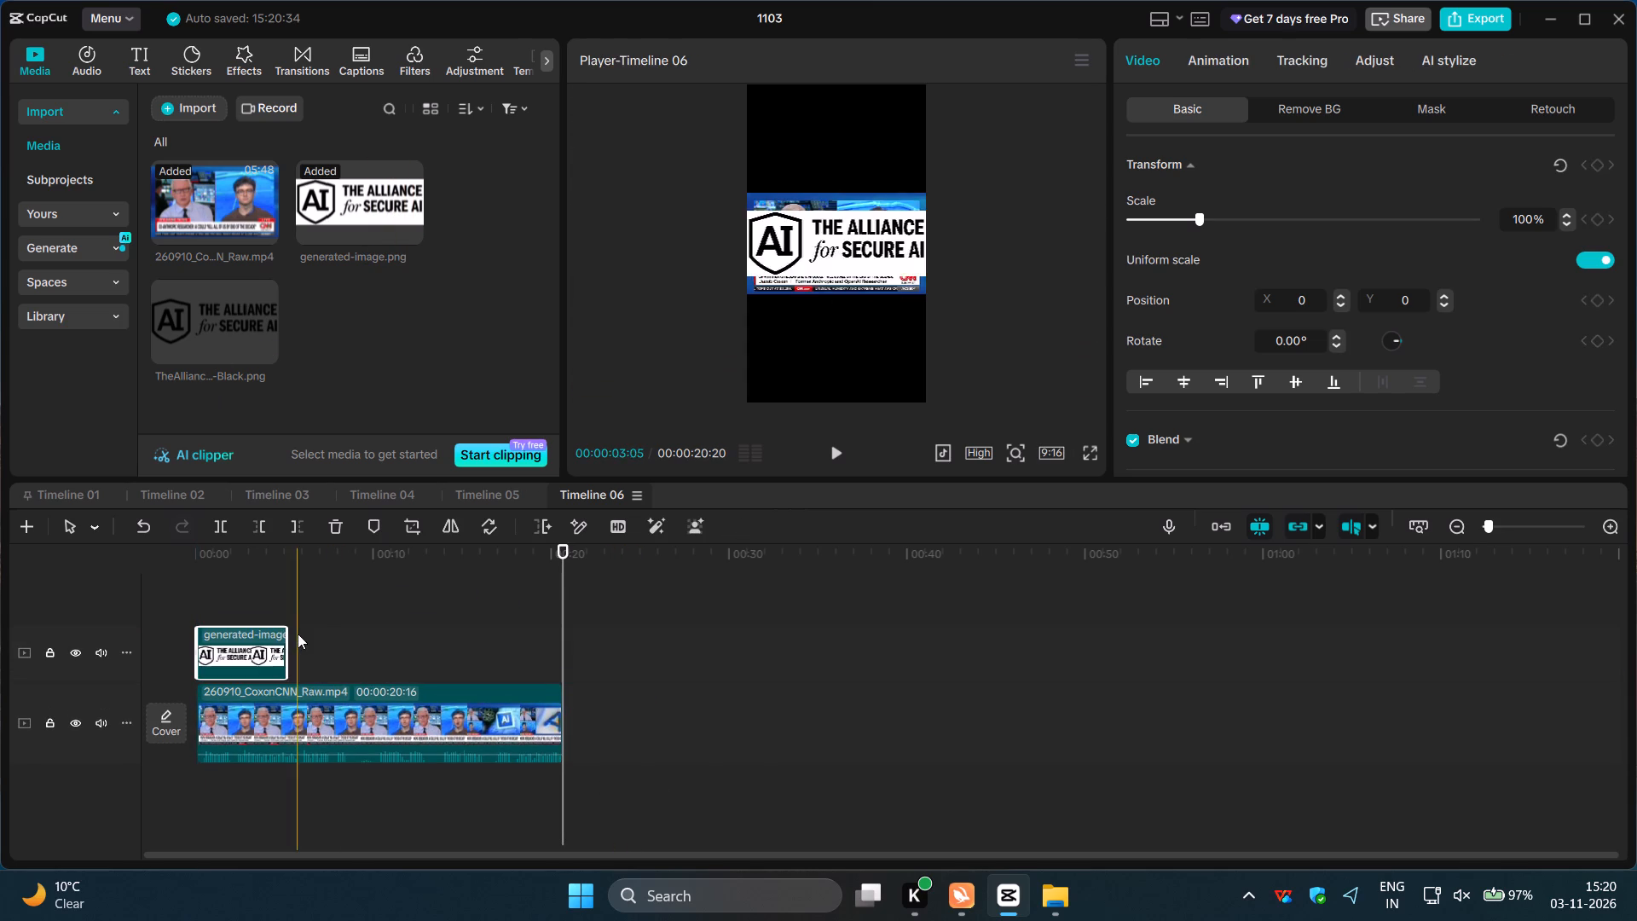
pyautogui.moveTo(281, 643); pyautogui.dragTo(556, 646)
# Raise the CNN segment in the vertical frame to about Y 714, keeping it horizontally centered.
pyautogui.click(153, 593)
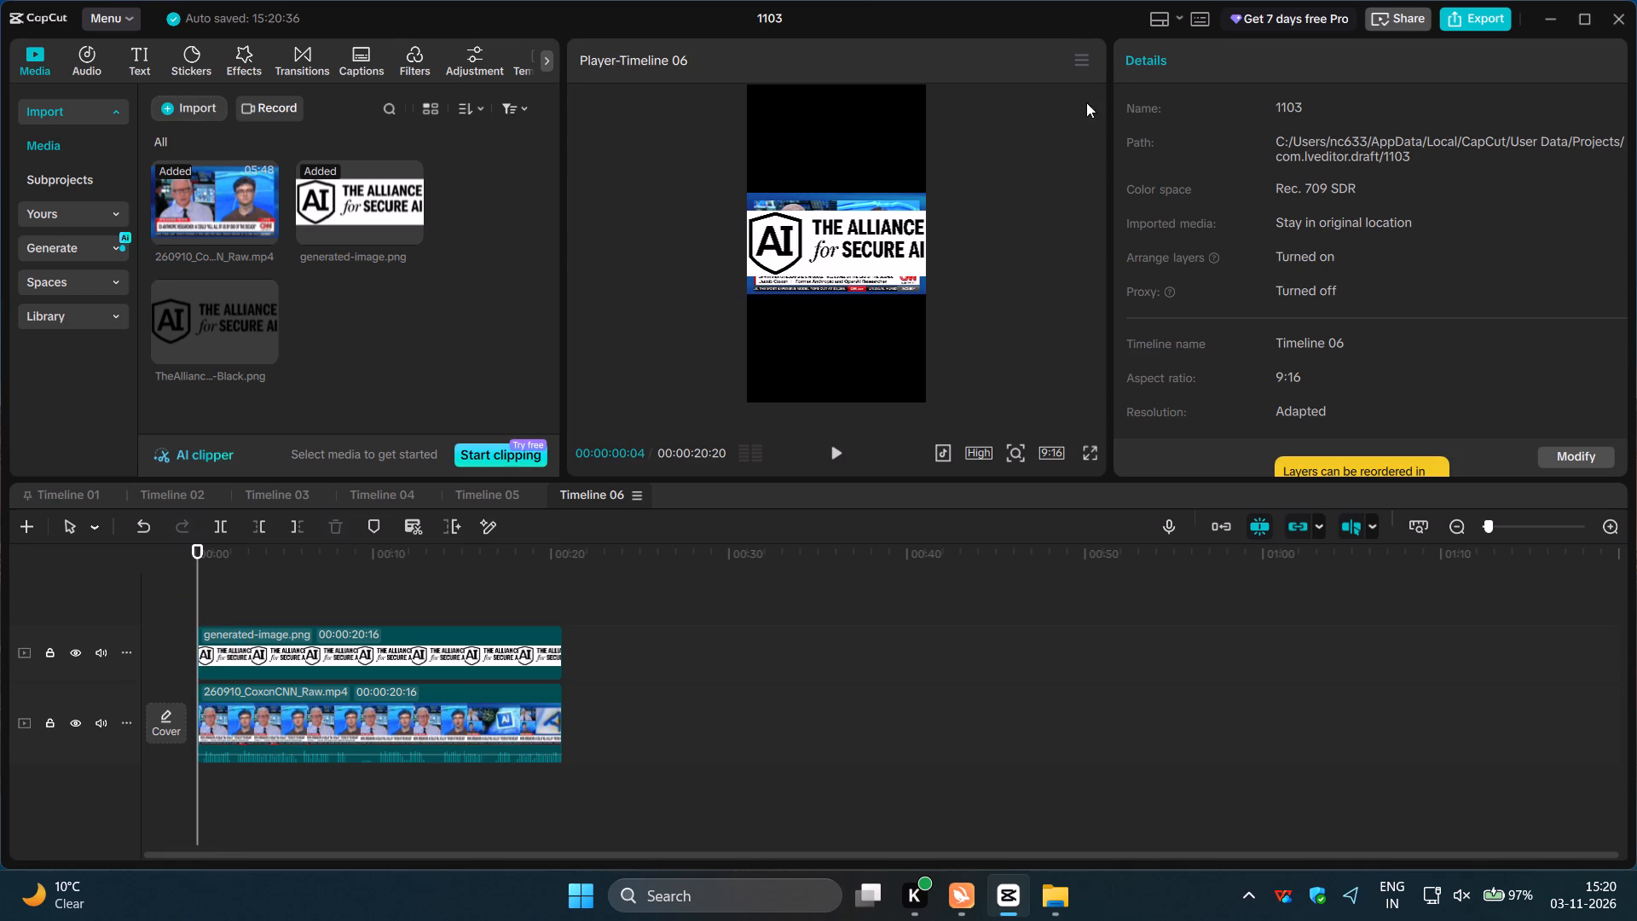
pyautogui.click(828, 209)
pyautogui.moveTo(778, 199); pyautogui.dragTo(771, 163)
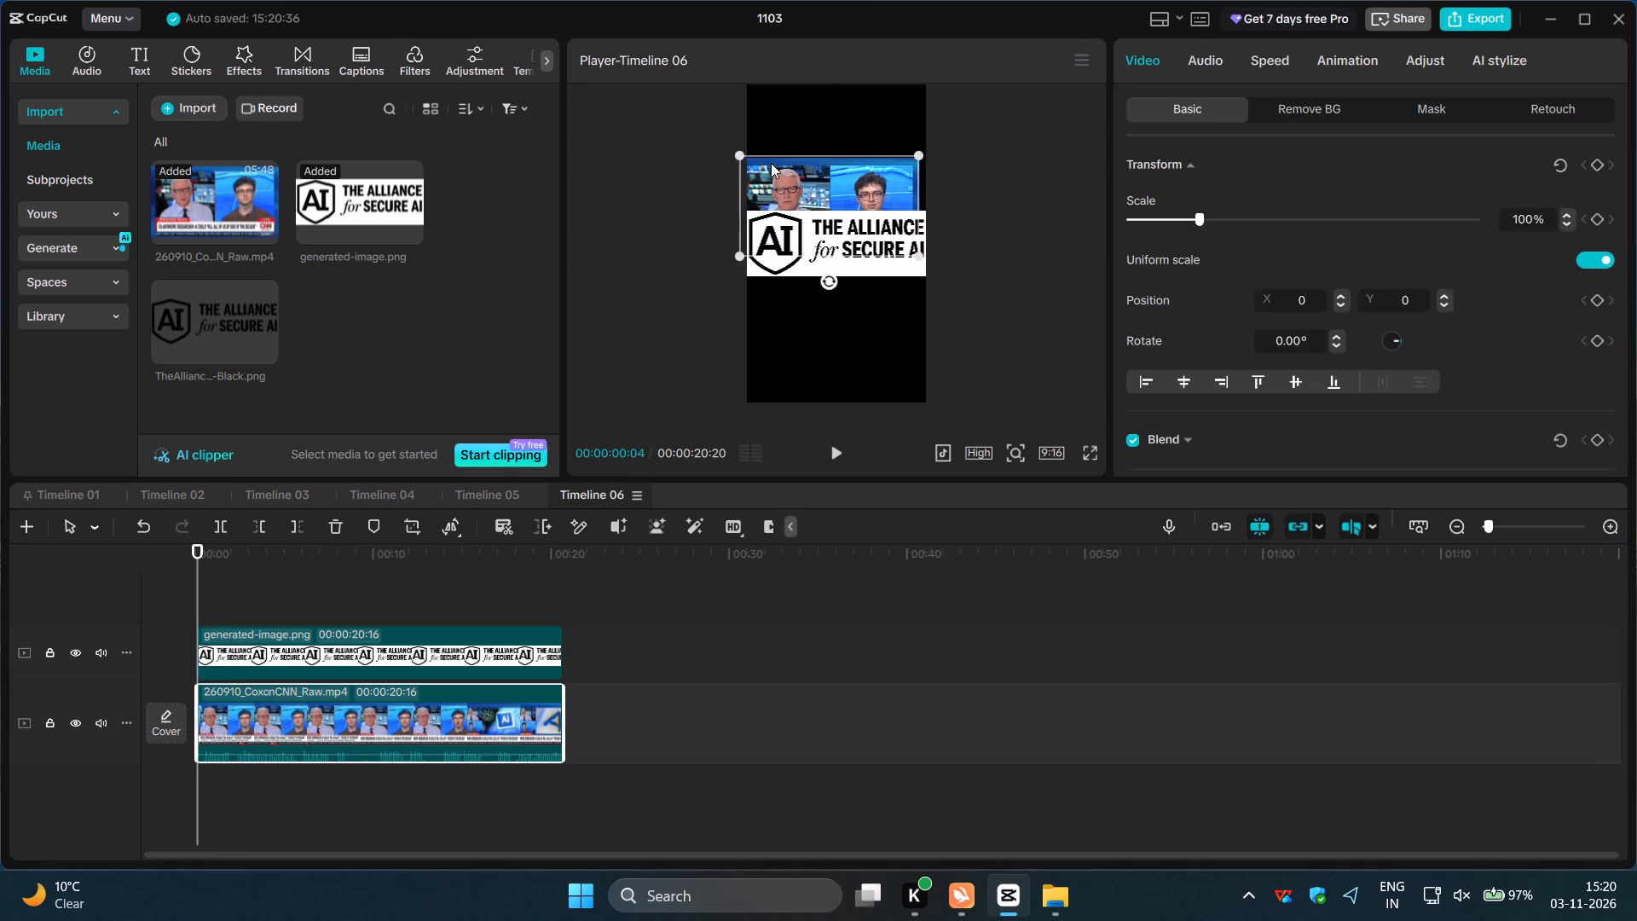
pyautogui.moveTo(771, 163); pyautogui.dragTo(780, 141)
# Scale the logo to about 56% and place it centered beneath the CNN segment at about Y -598.
pyautogui.click(784, 244)
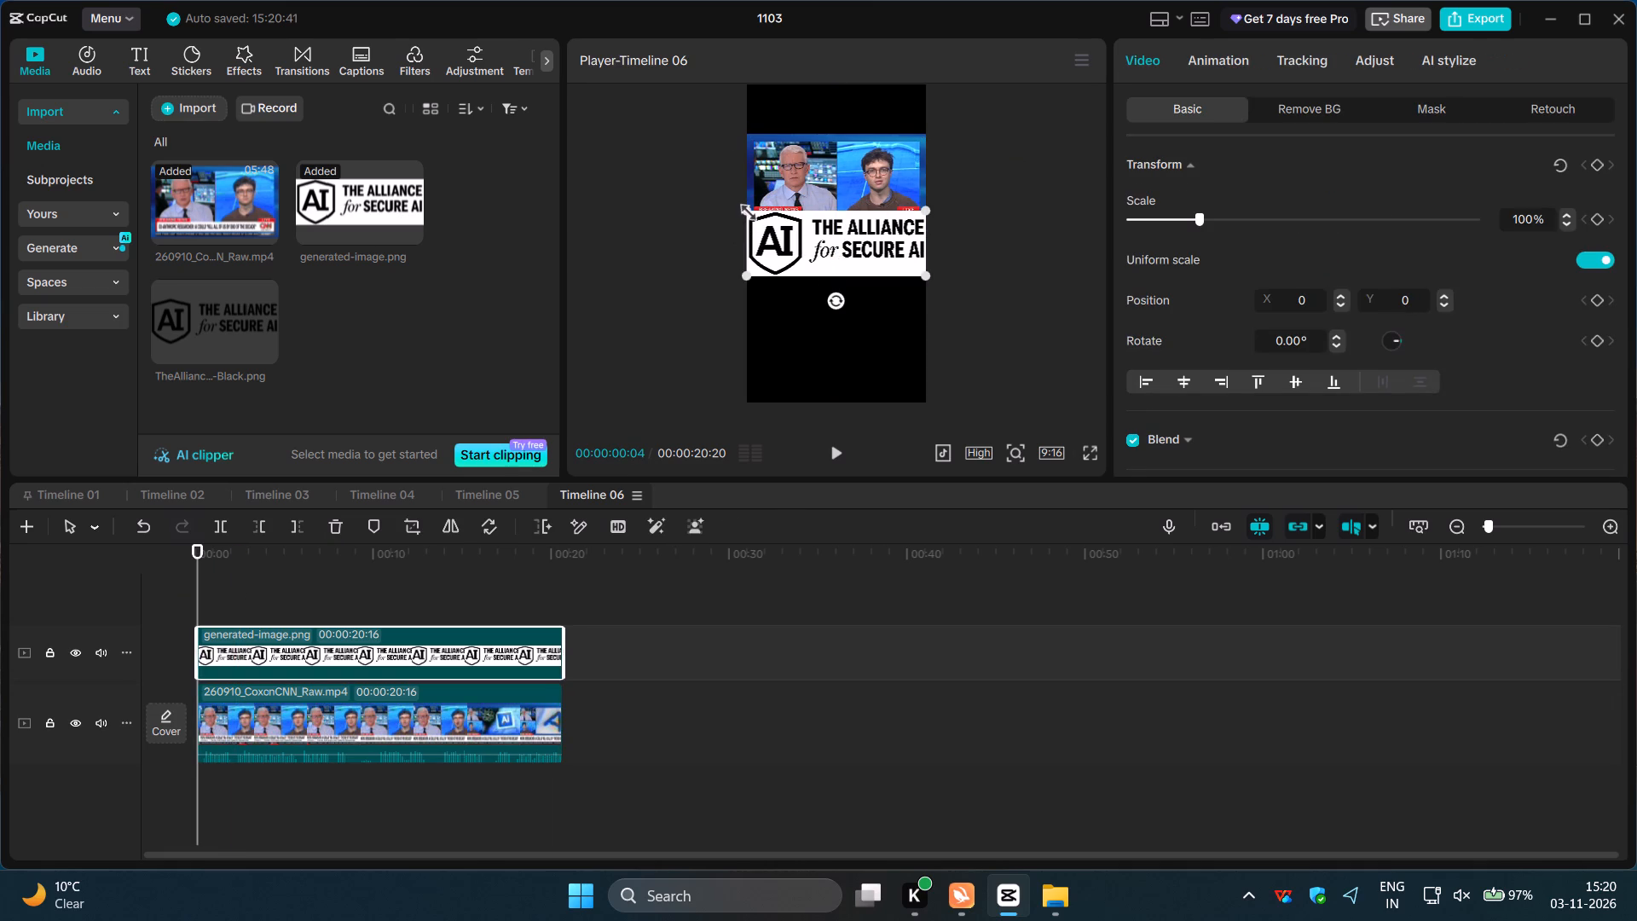
pyautogui.moveTo(743, 209); pyautogui.dragTo(796, 242)
pyautogui.moveTo(843, 249); pyautogui.dragTo(847, 275)
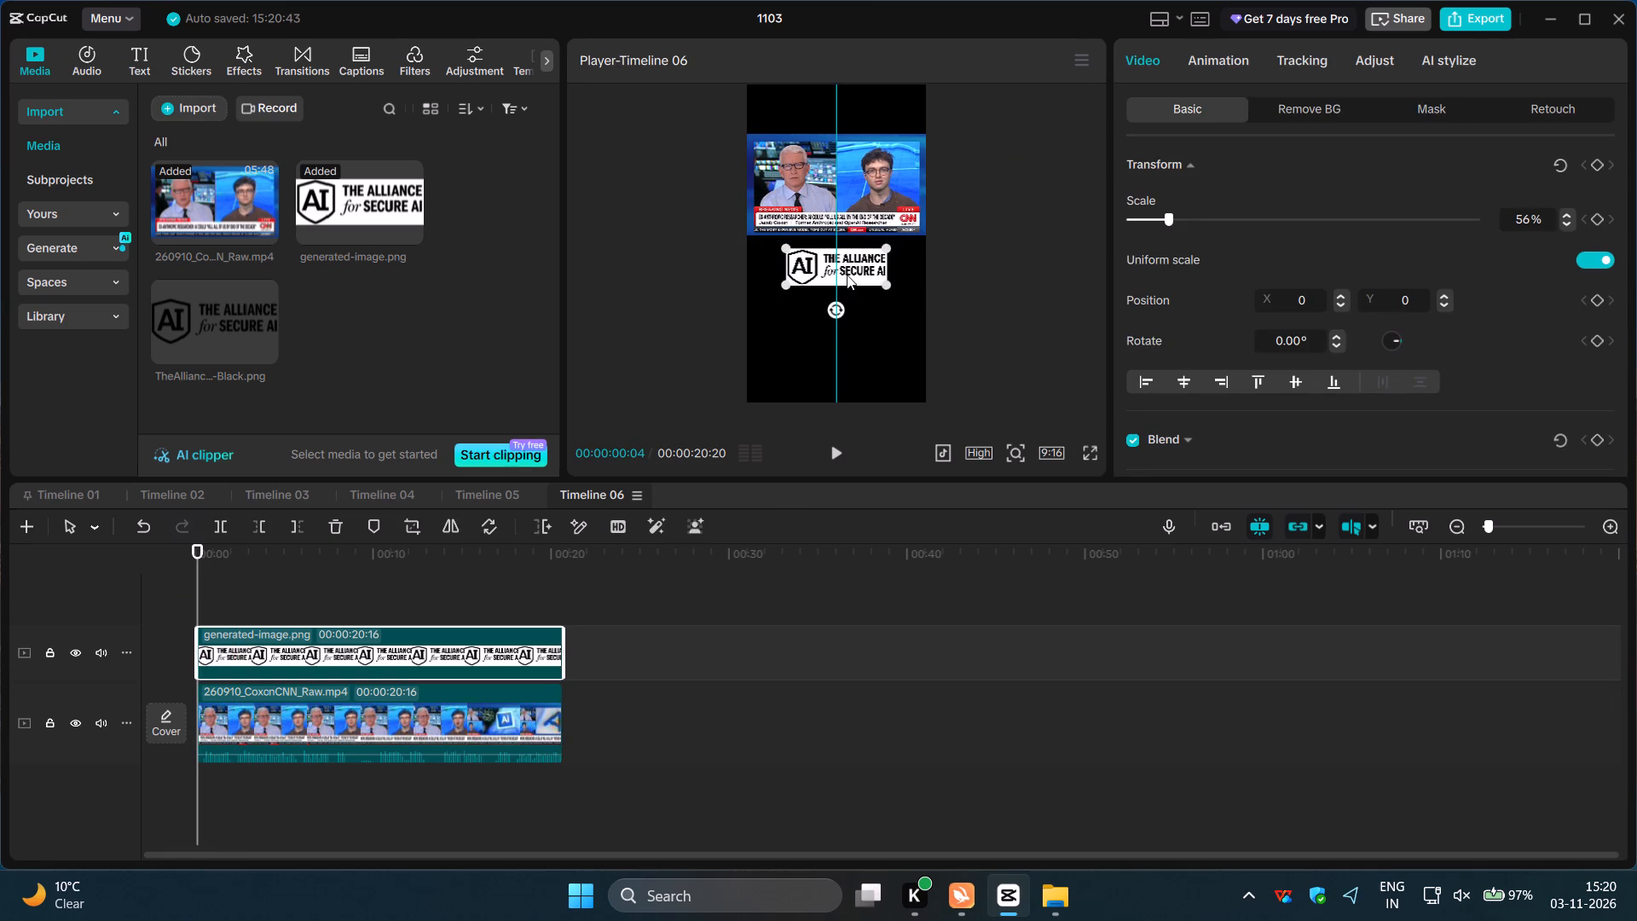
pyautogui.moveTo(847, 275); pyautogui.dragTo(849, 299)
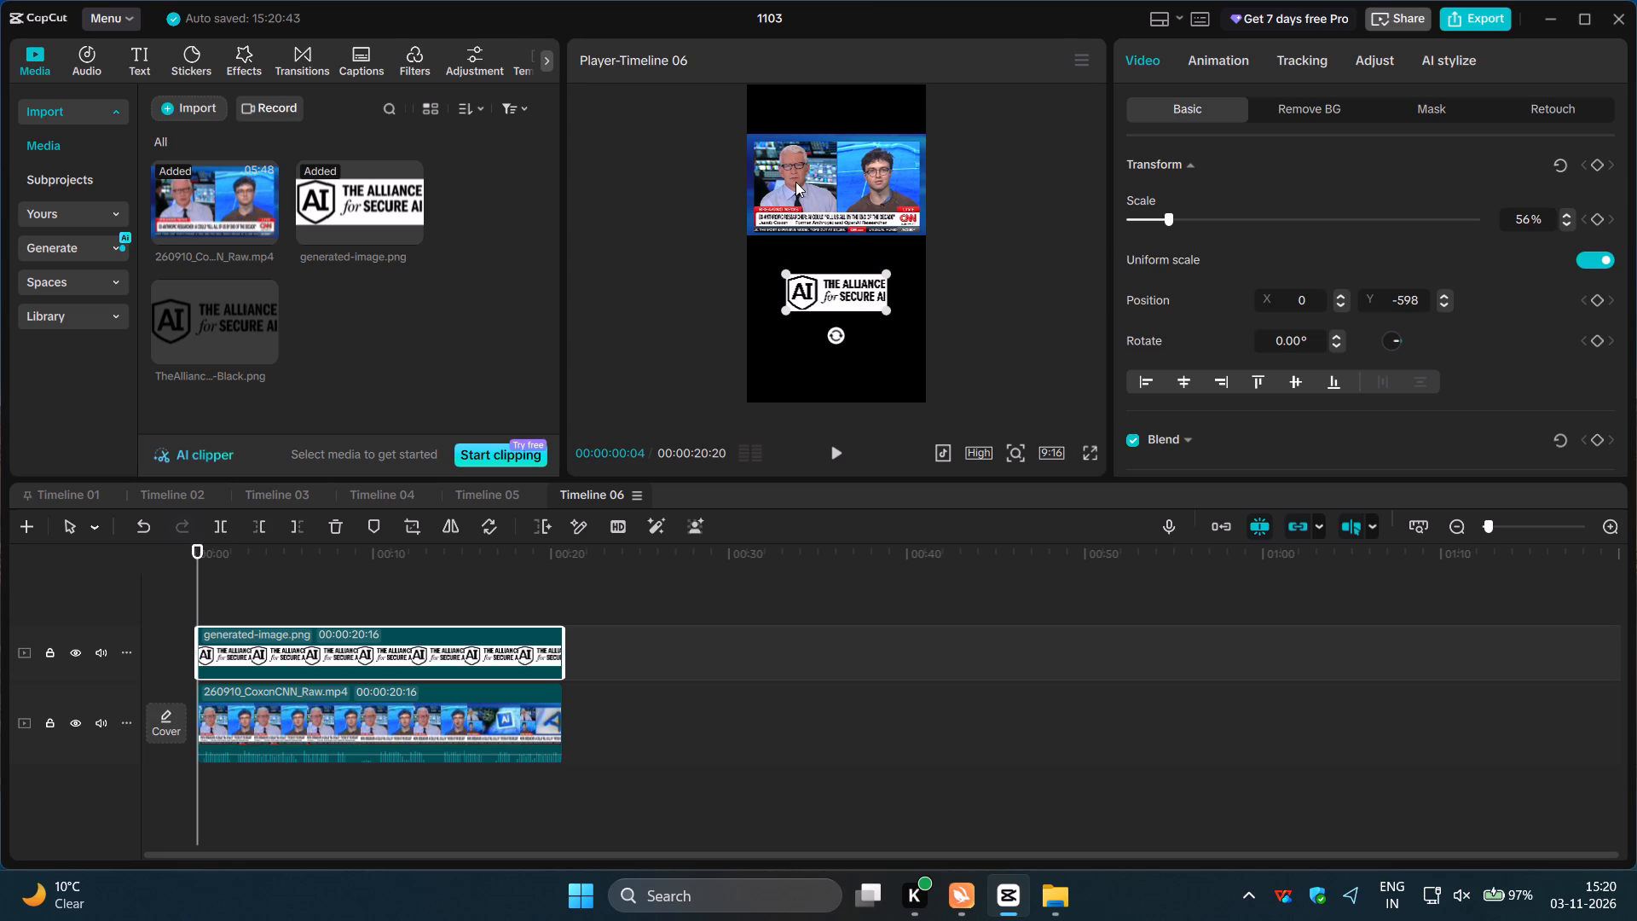
# Fine-tune the CNN segment's size from its corner against the width of the vertical frame.
pyautogui.click(805, 182)
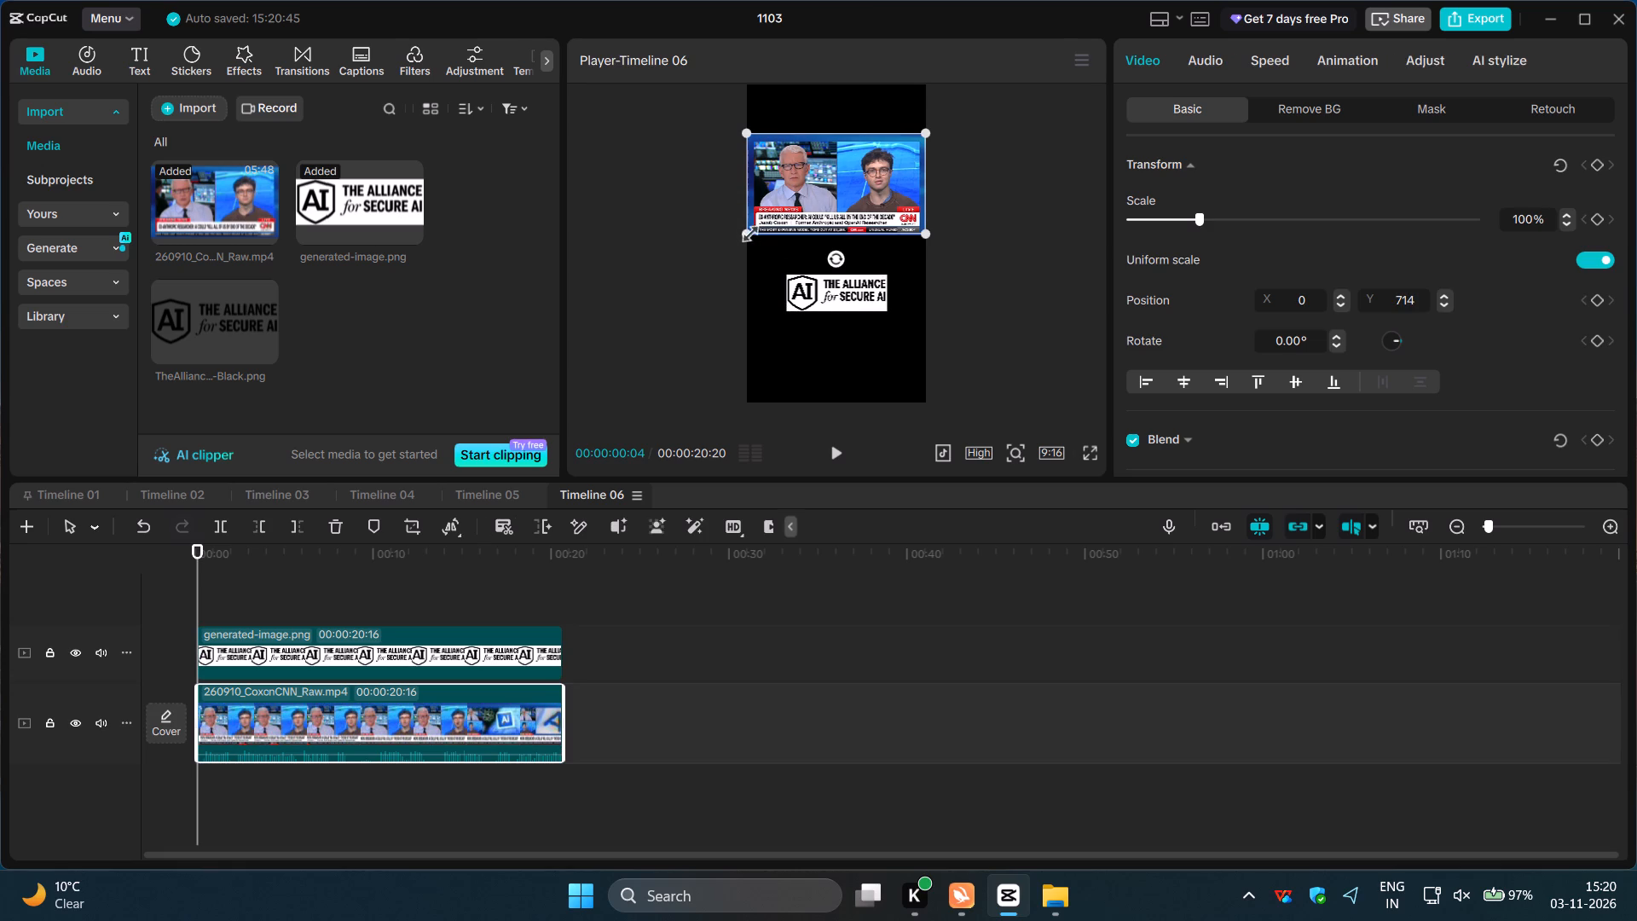
pyautogui.moveTo(745, 230); pyautogui.dragTo(736, 231)
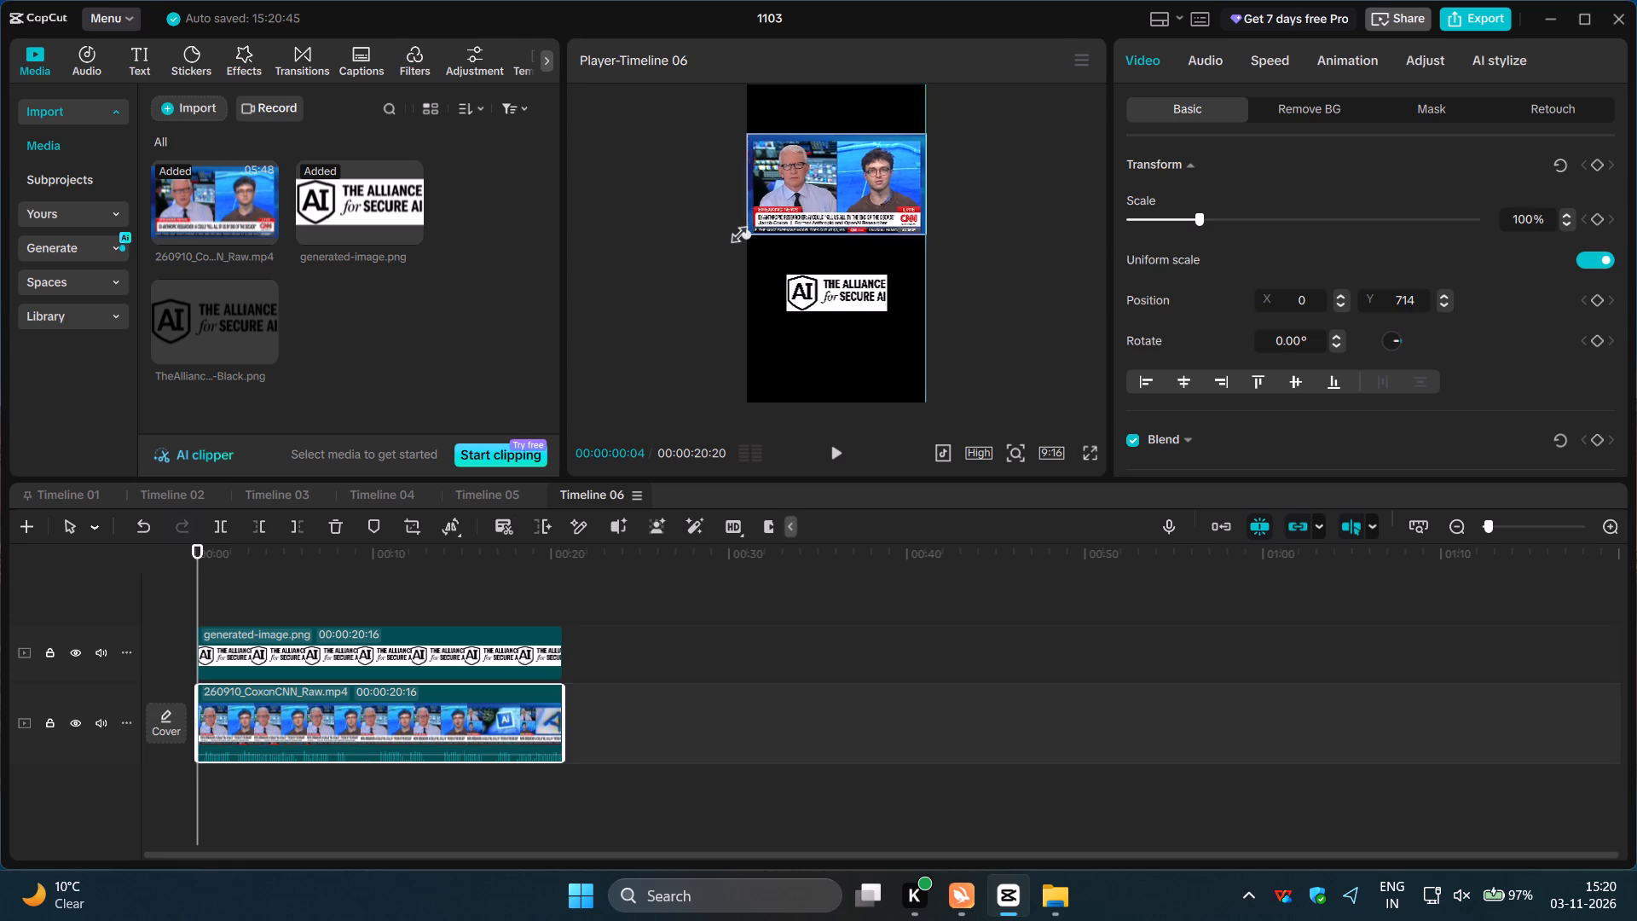
pyautogui.moveTo(736, 231); pyautogui.dragTo(737, 231)
pyautogui.click(1027, 313)
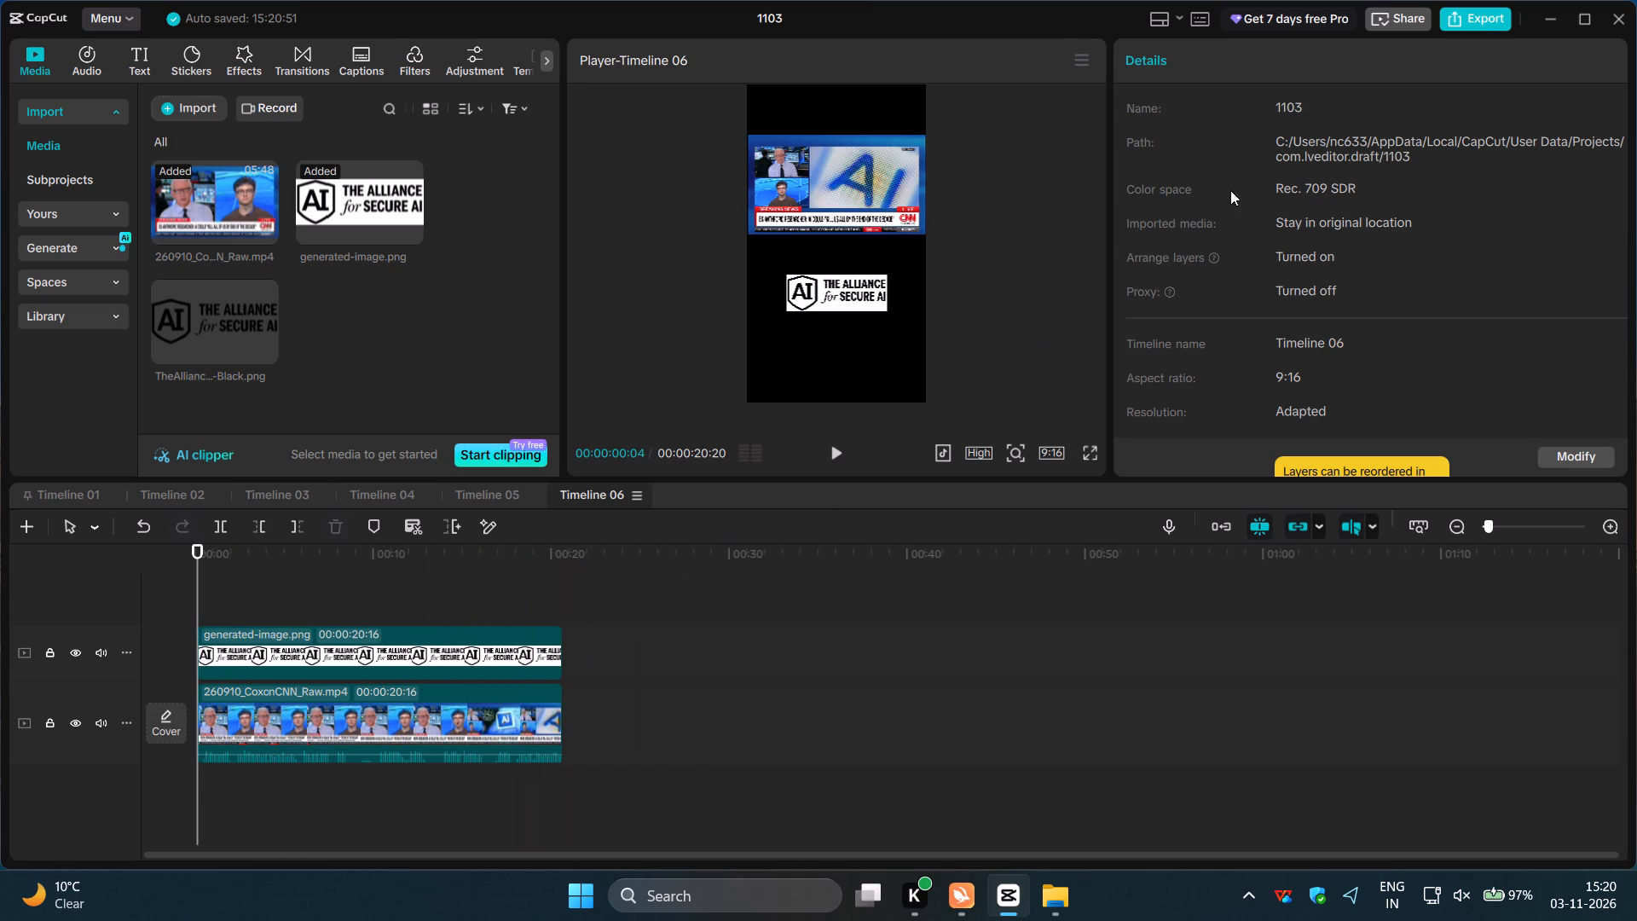
# Export Timeline 06 as a 4K H.264 mp4 with the frame rate set to 60fps.
pyautogui.click(1463, 19)
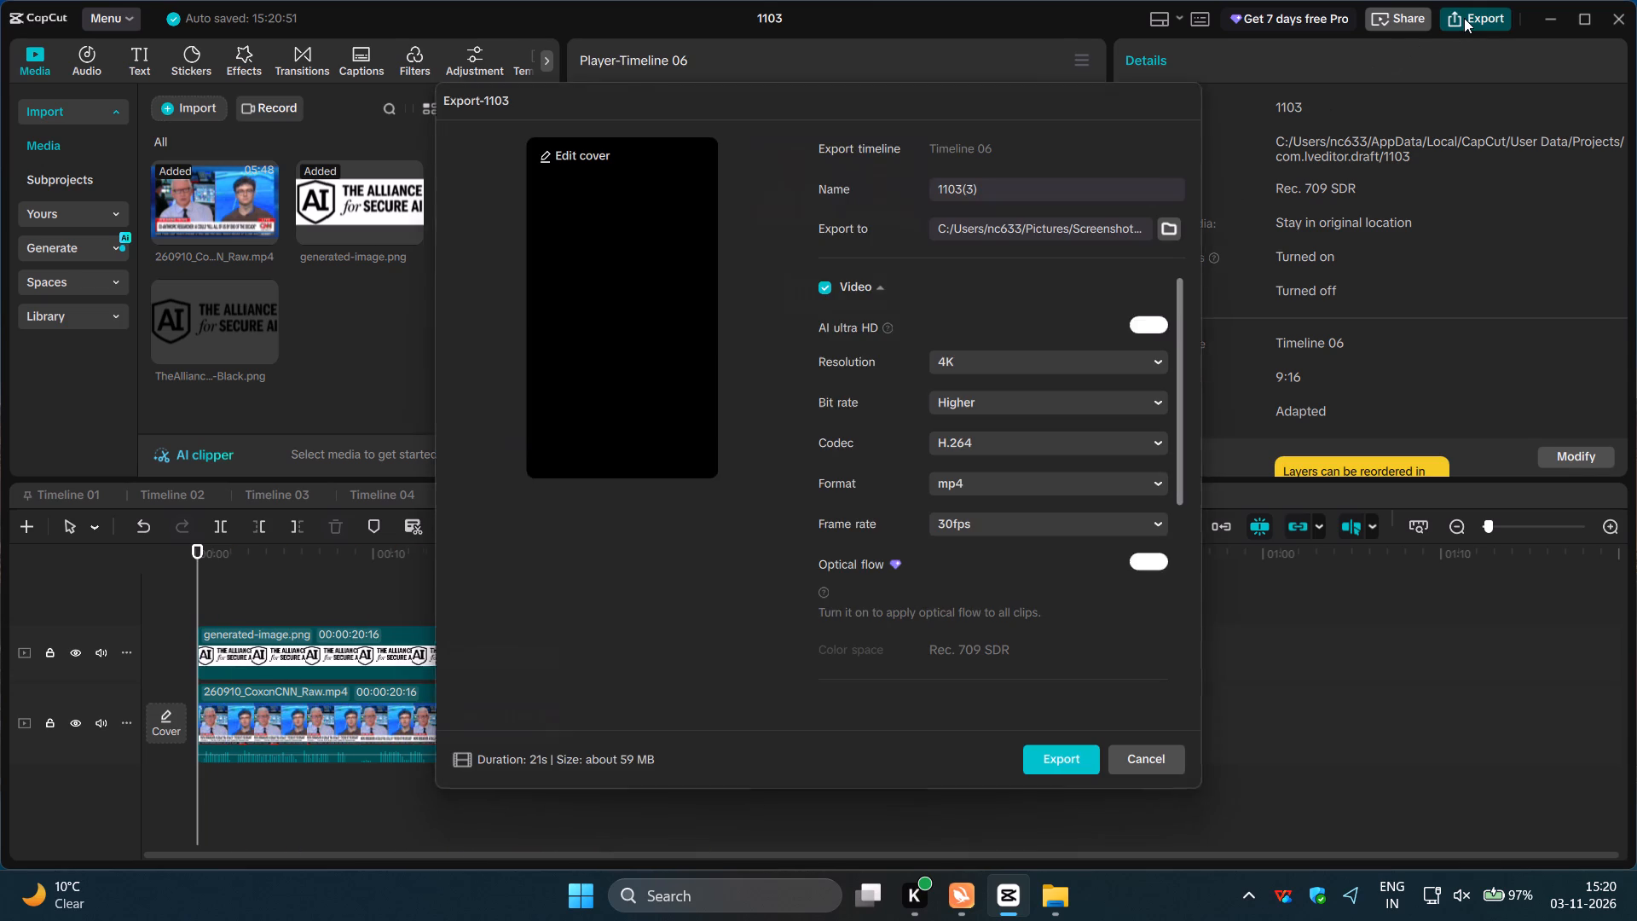
pyautogui.click(993, 526)
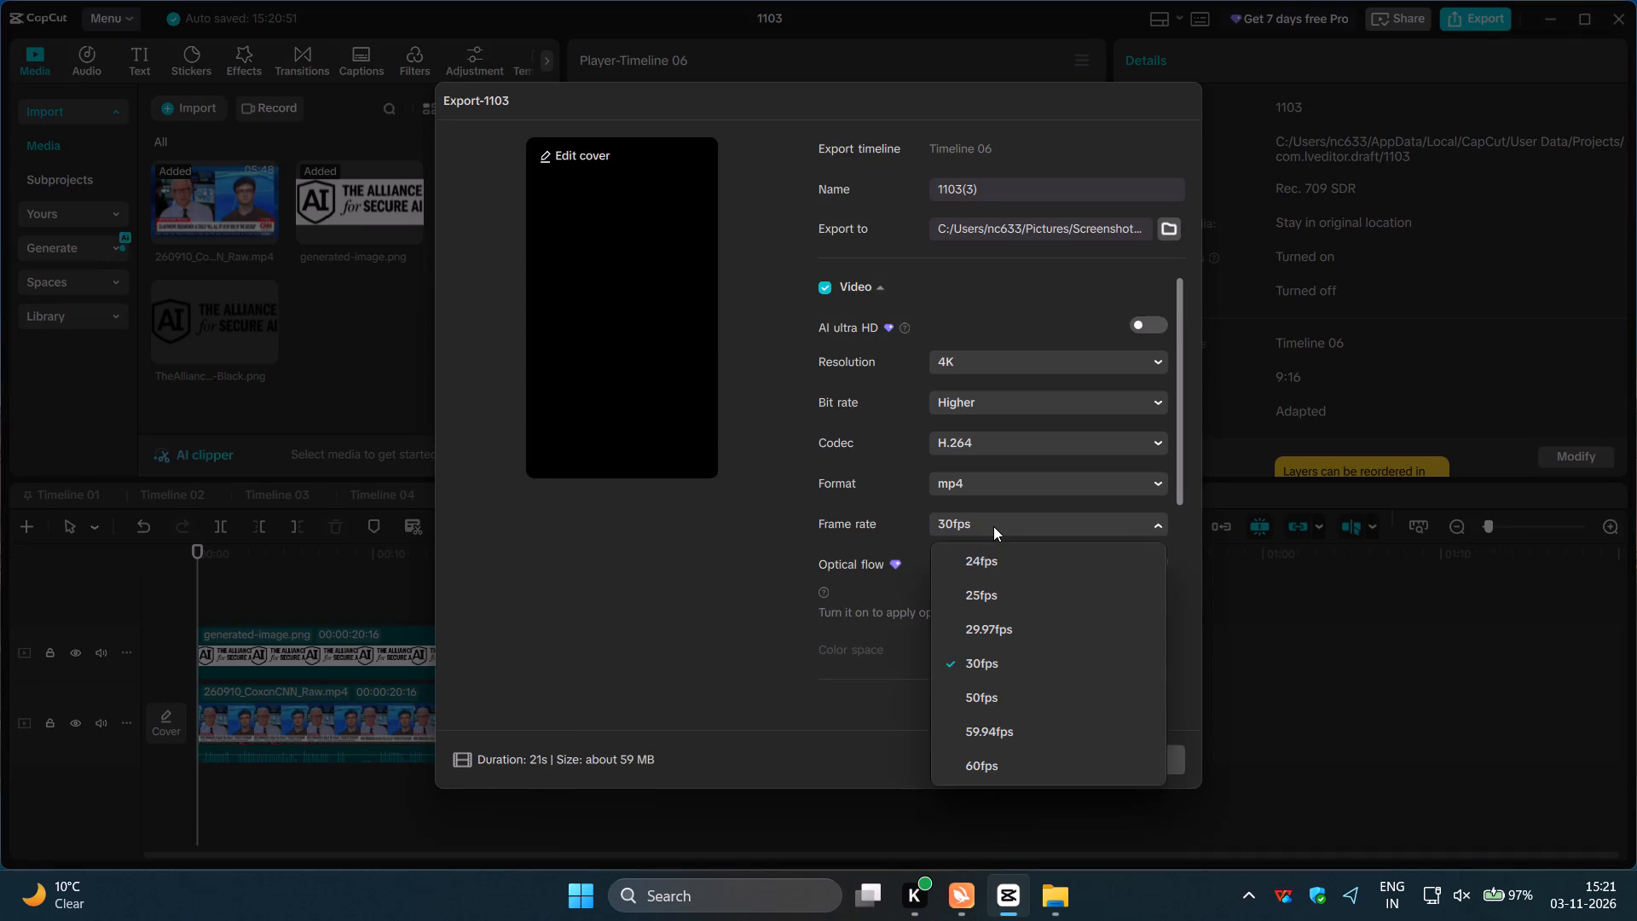
pyautogui.click(978, 772)
pyautogui.click(1048, 757)
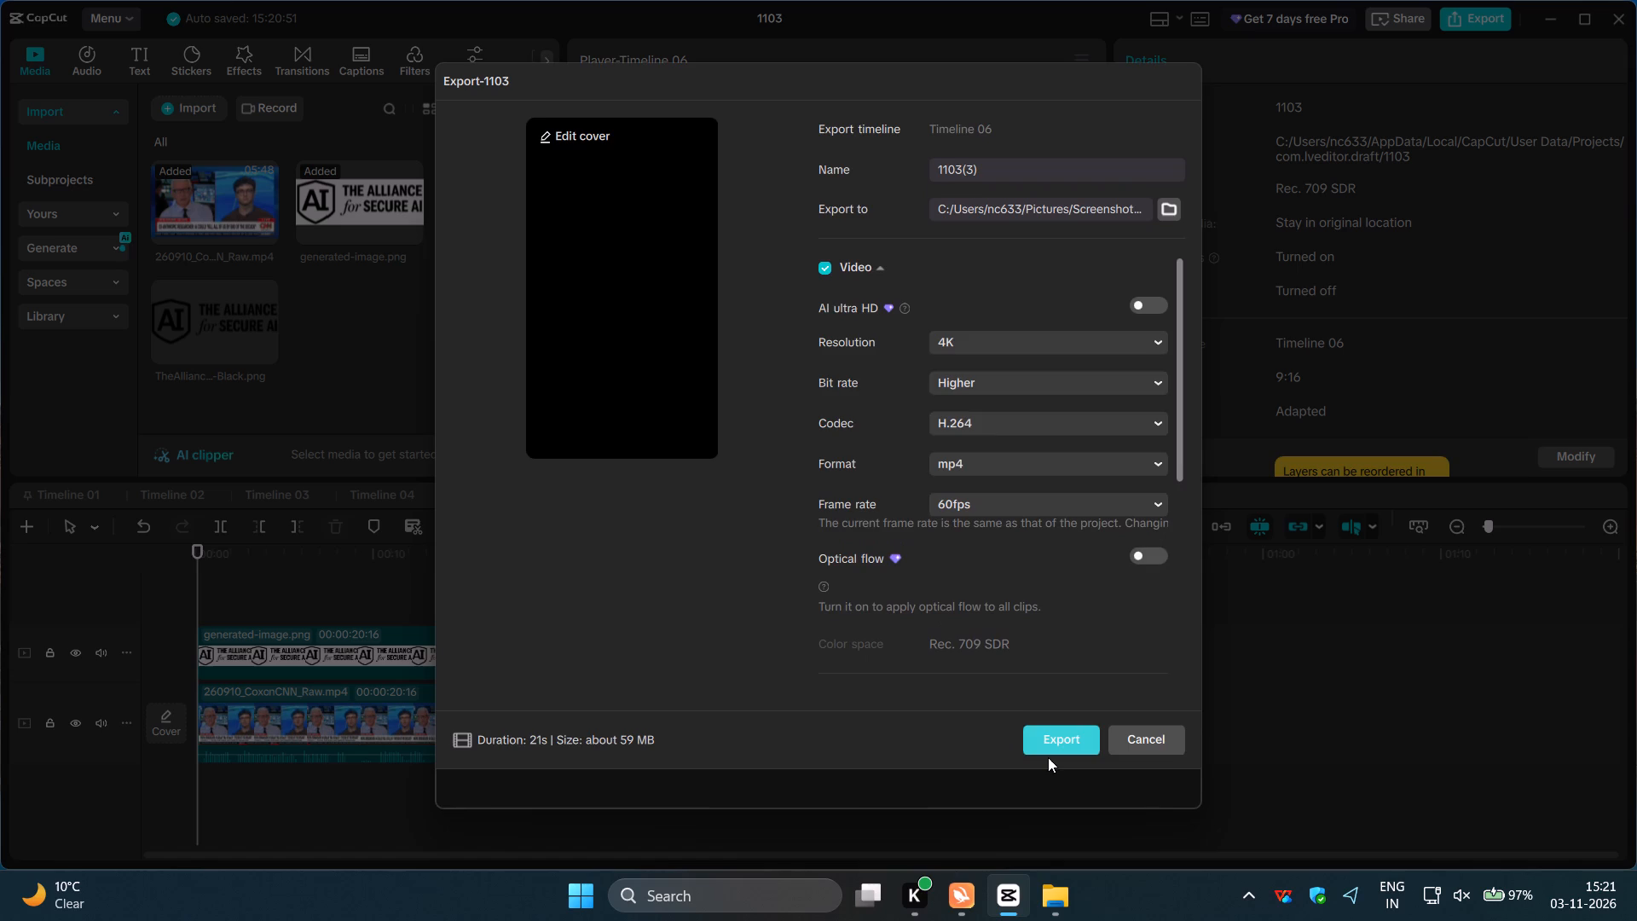
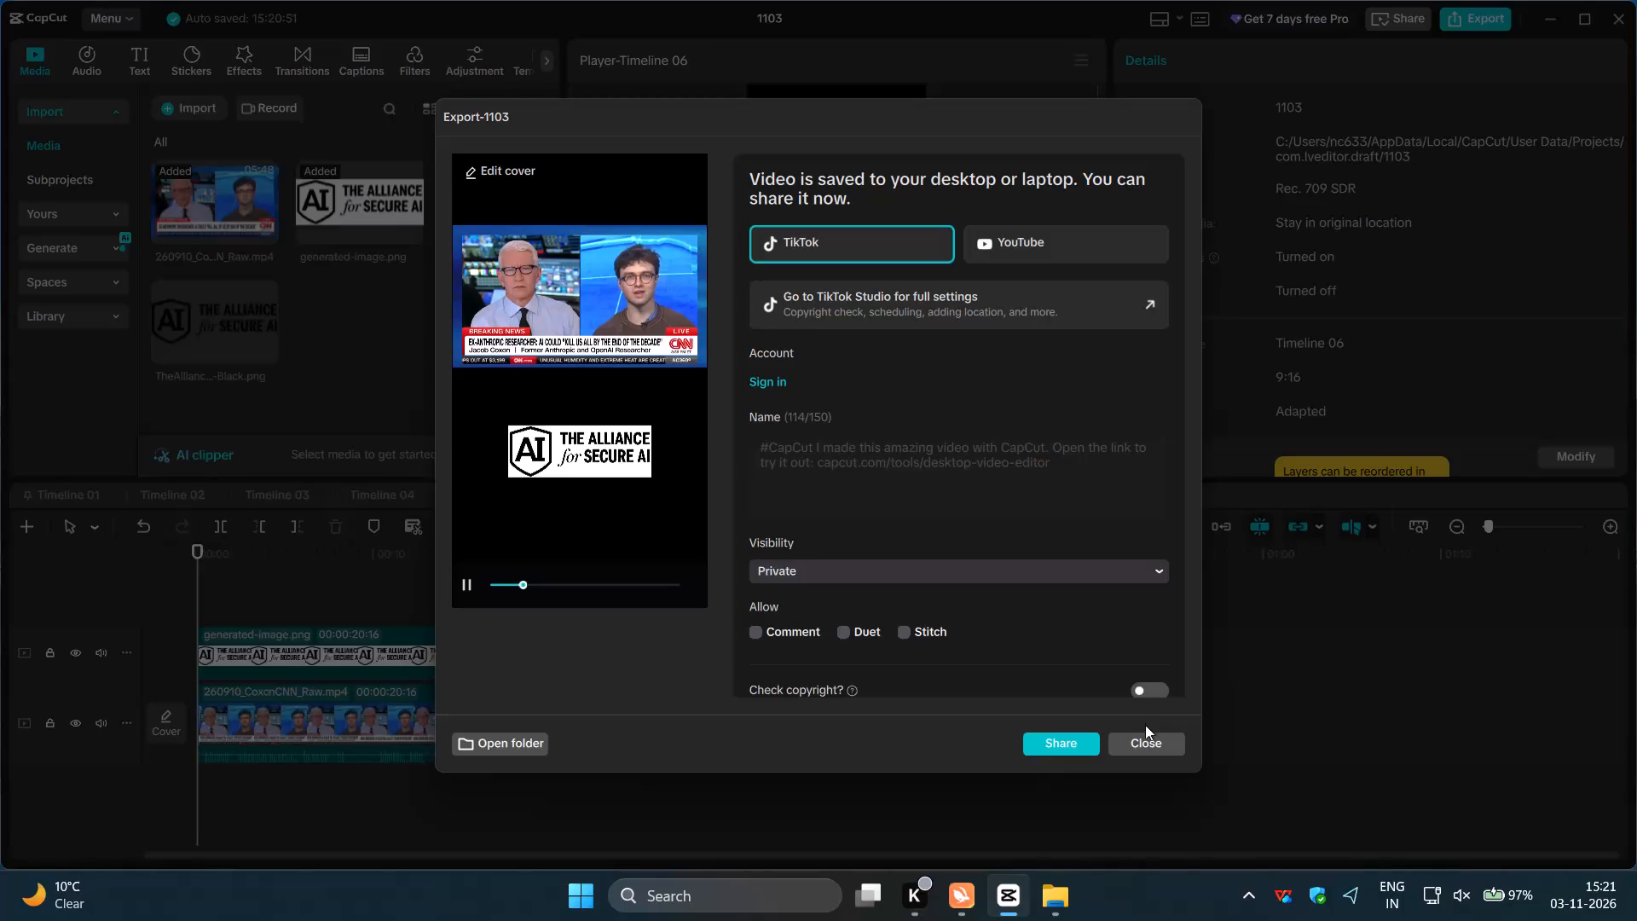
# Close the finished export, create a new timeline, and place 260910_CoxonCNN_Raw.mp4 on it.
pyautogui.click(1144, 739)
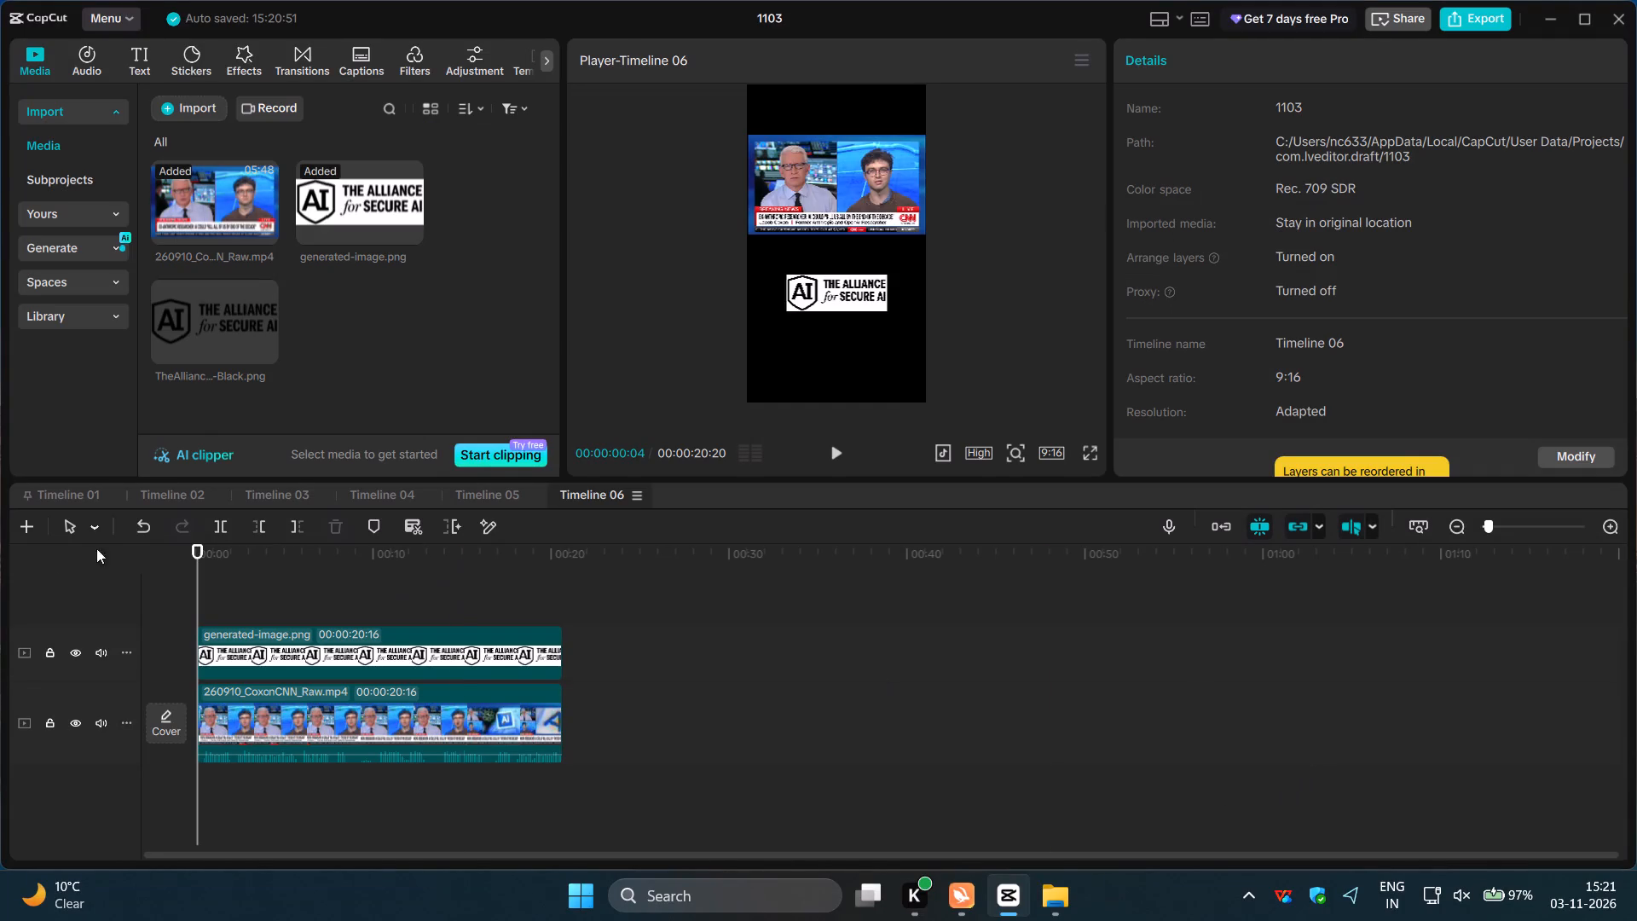
pyautogui.click(33, 532)
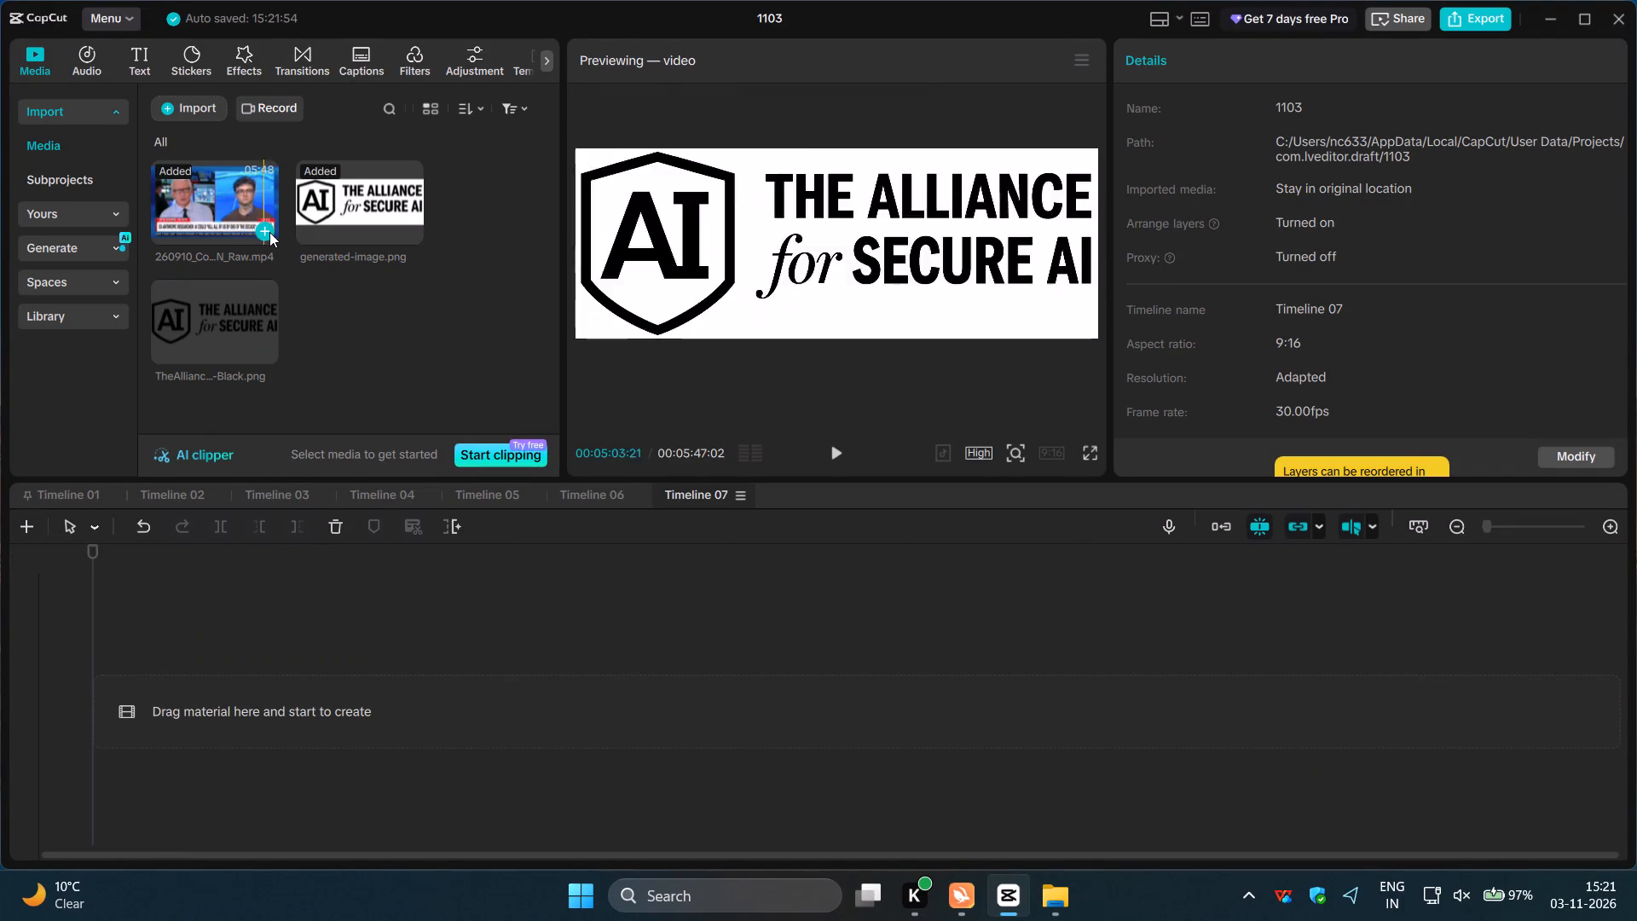
pyautogui.click(269, 232)
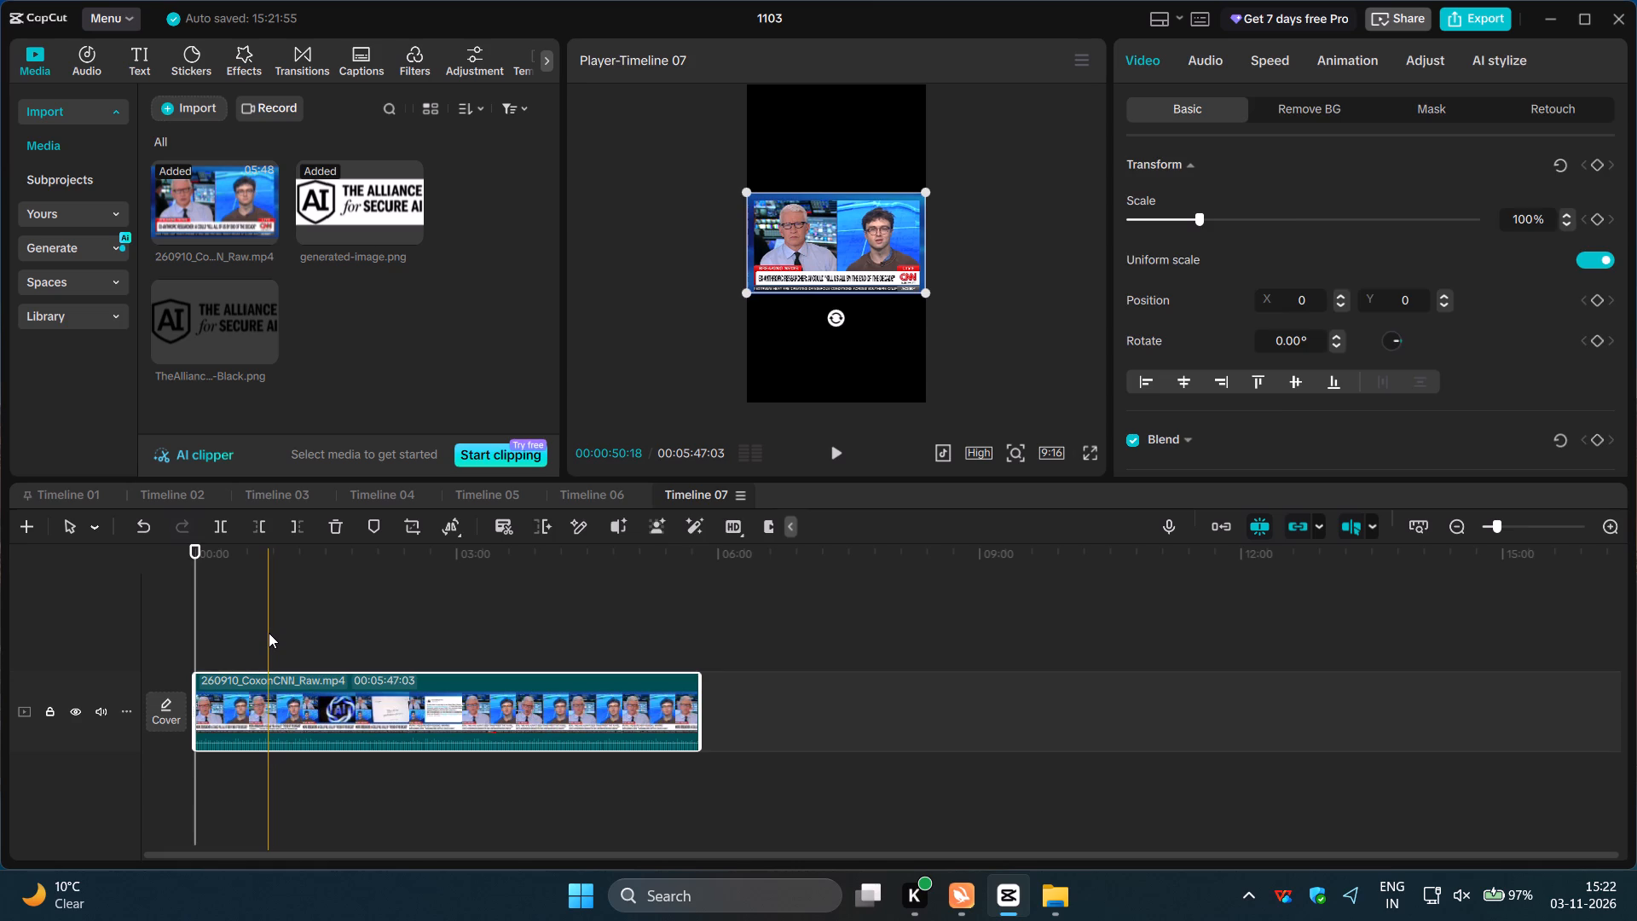
# Split the CNN interview clip at 00:00:50:18 and again at 00:01:10:12.
pyautogui.click(269, 633)
pyautogui.click(259, 633)
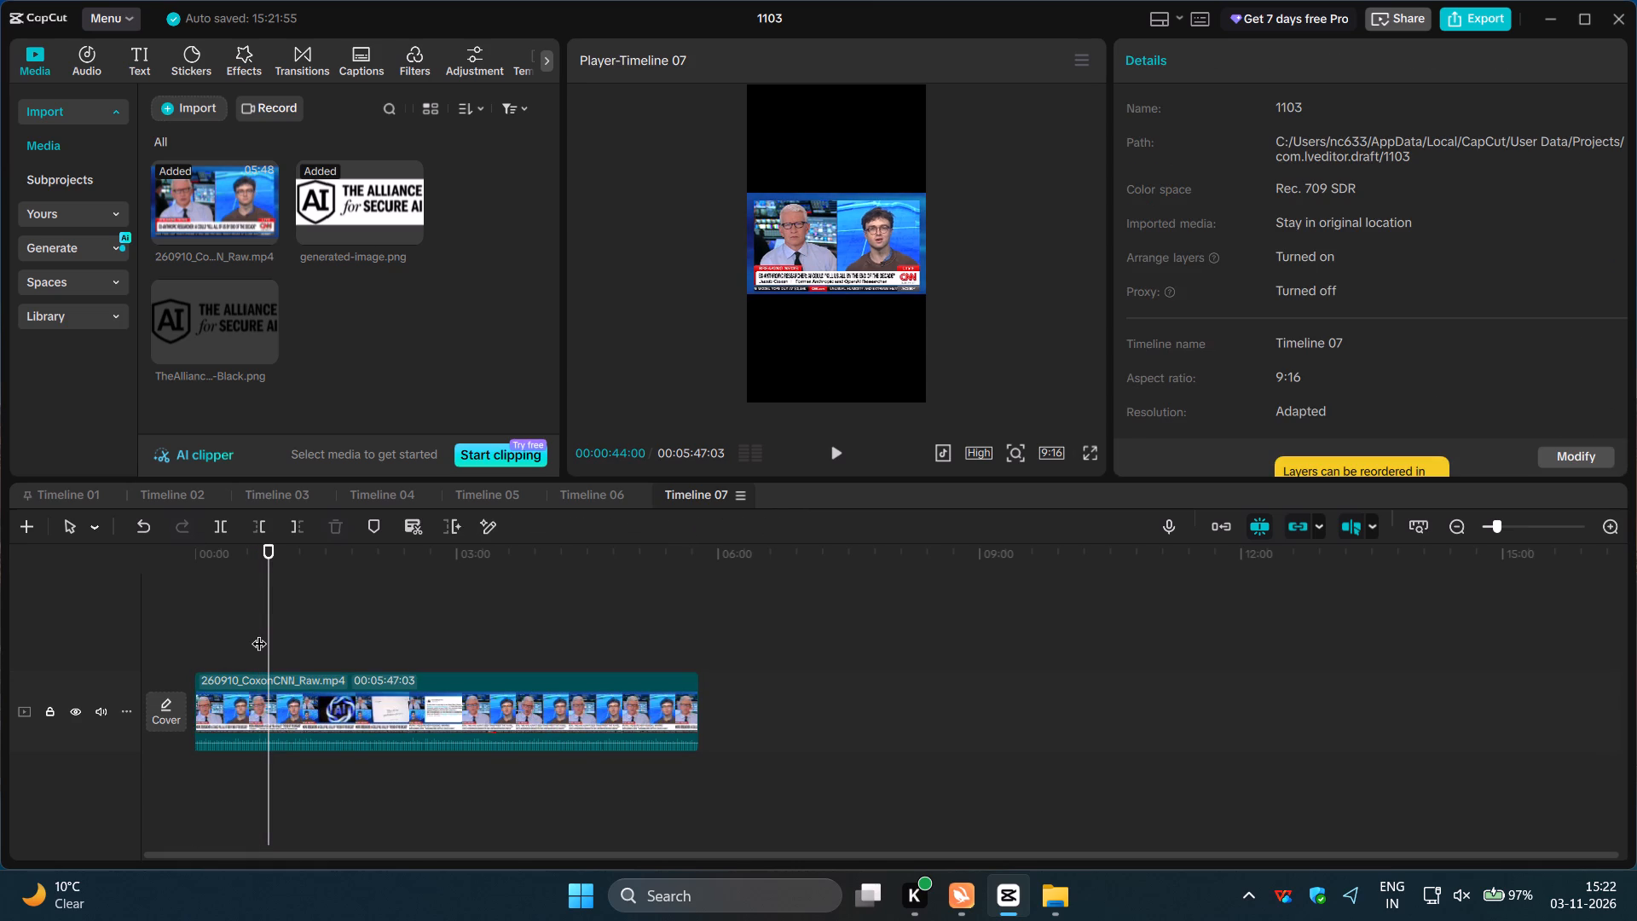
pyautogui.click(269, 633)
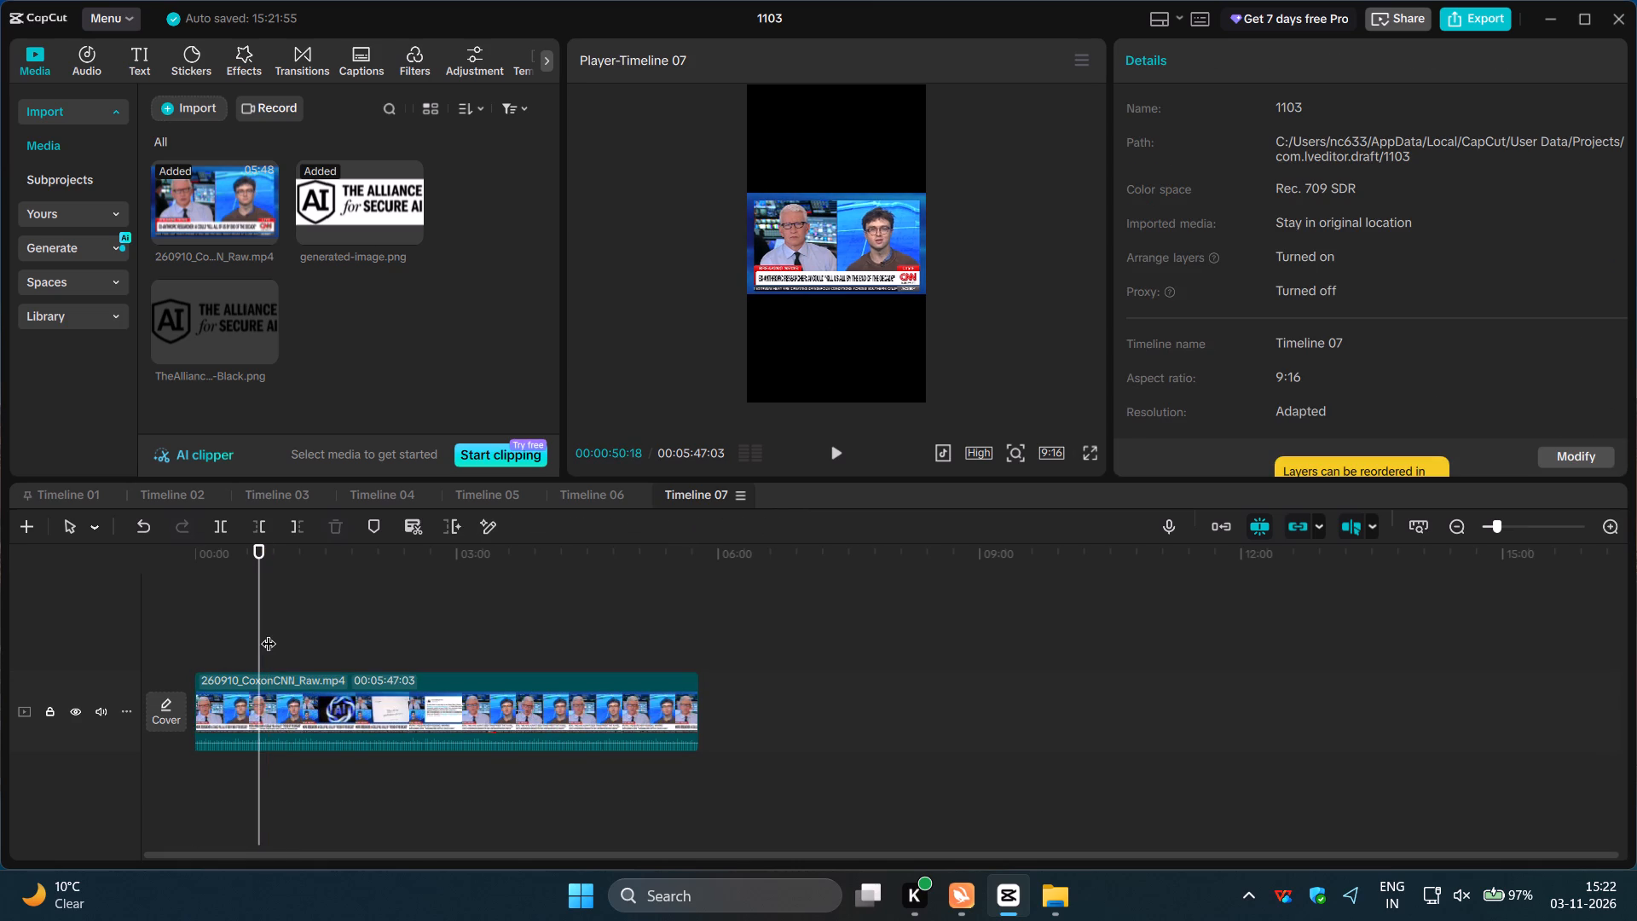
pyautogui.click(219, 529)
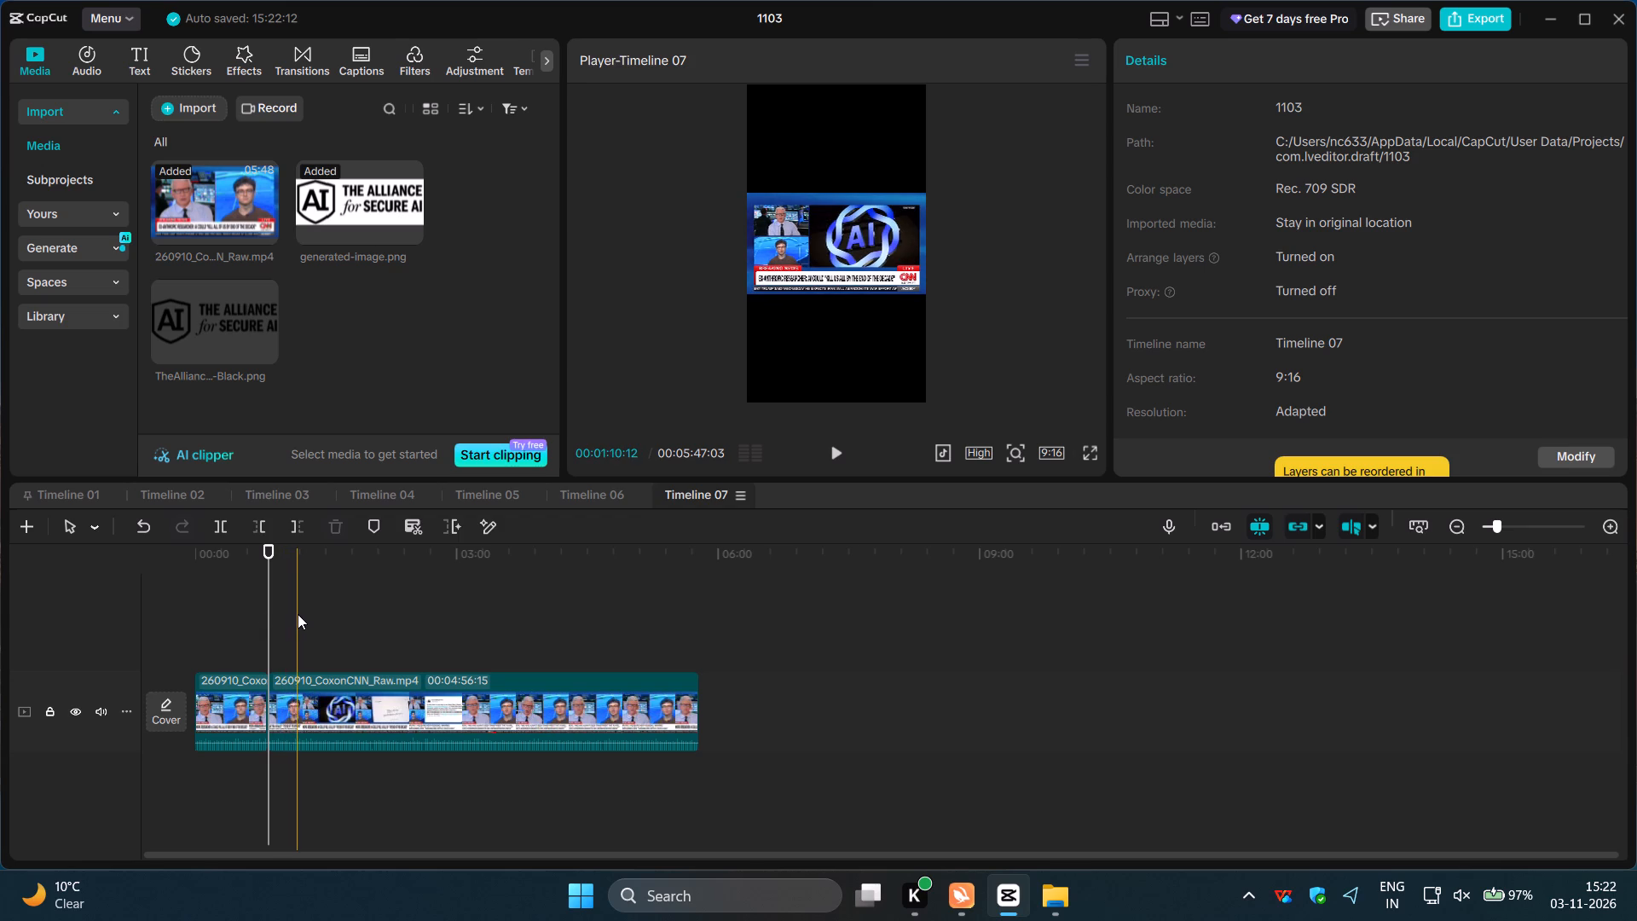
pyautogui.click(298, 614)
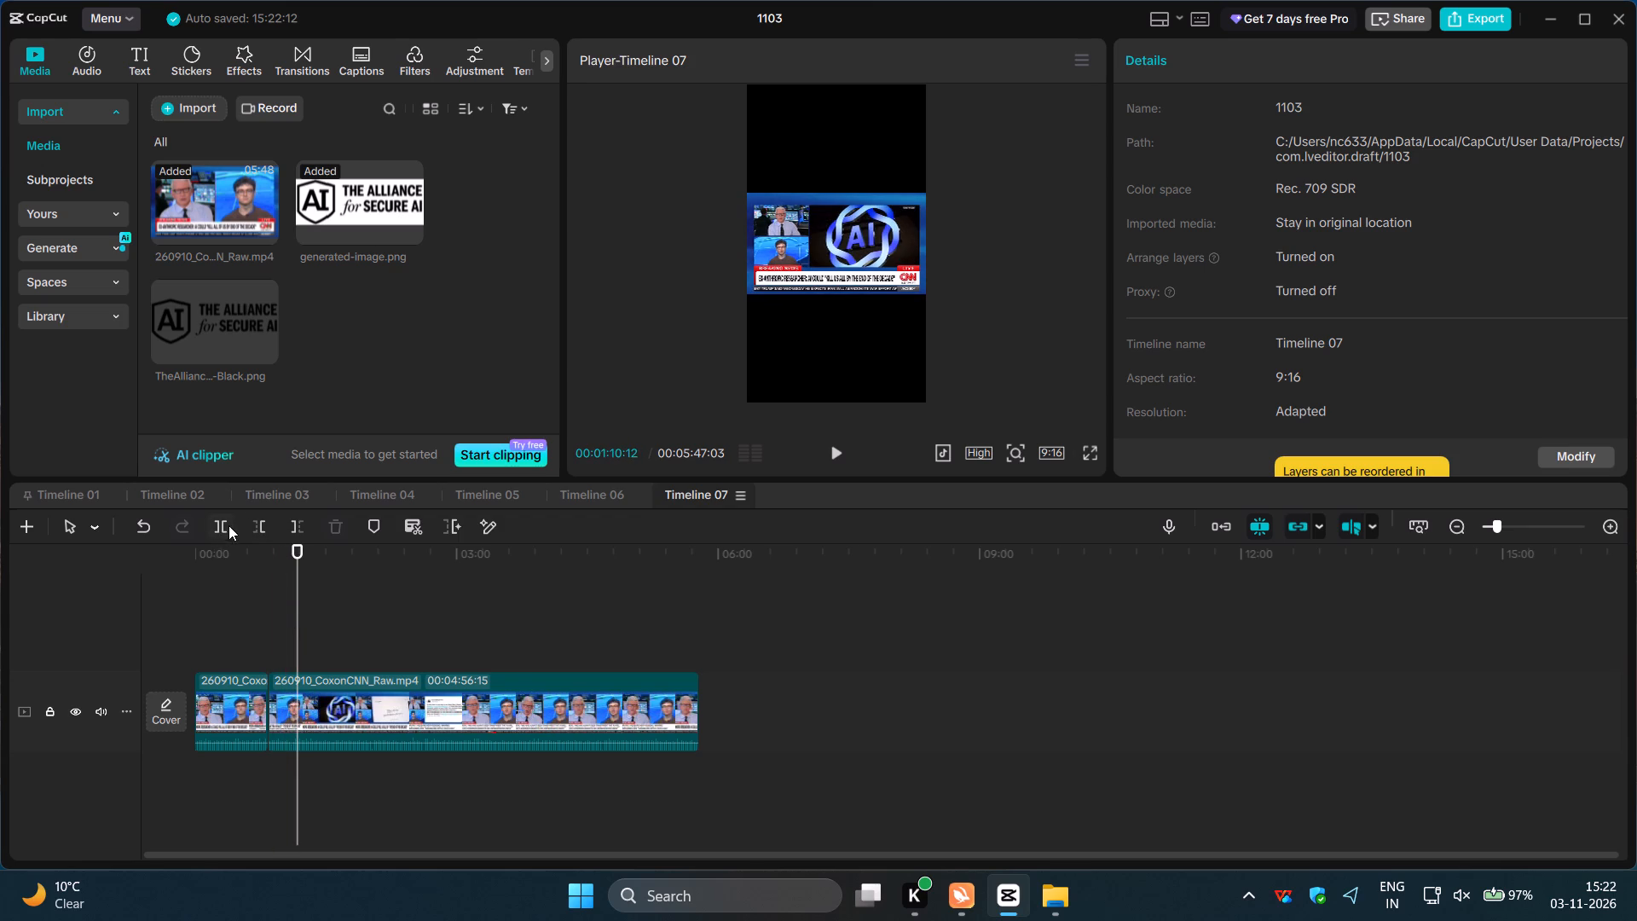
pyautogui.click(228, 525)
# Delete the portions of the interview before and after the middle segment.
pyautogui.click(226, 692)
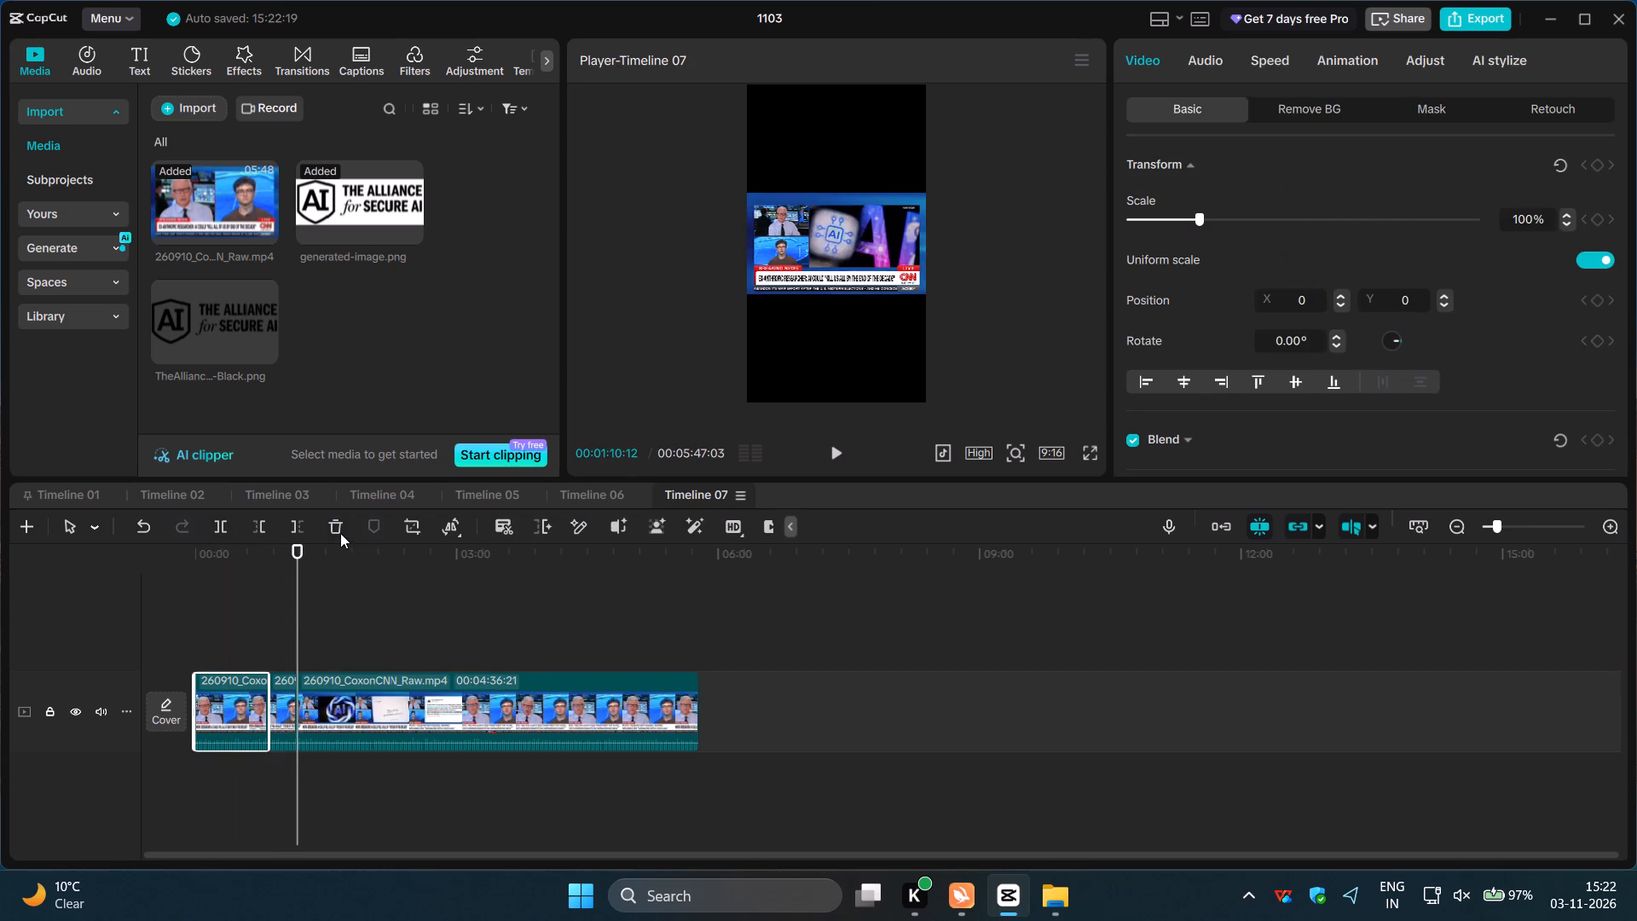
pyautogui.click(338, 531)
pyautogui.click(327, 697)
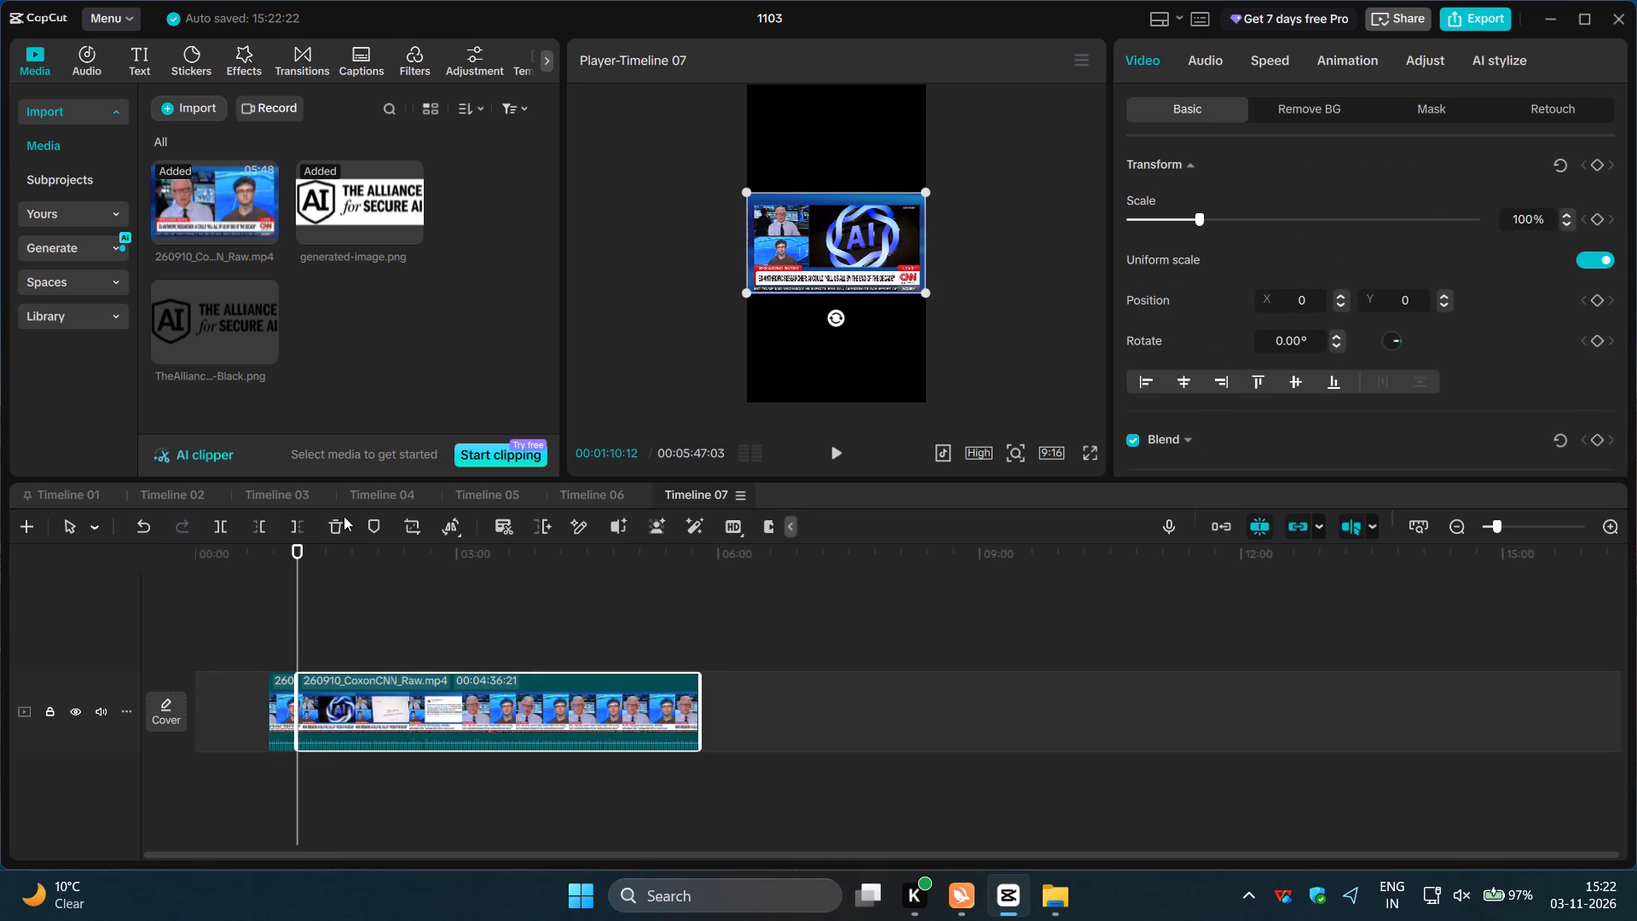
pyautogui.click(341, 518)
# Move the remaining CNN segment back to near the start of the timeline.
pyautogui.moveTo(286, 704); pyautogui.dragTo(216, 723)
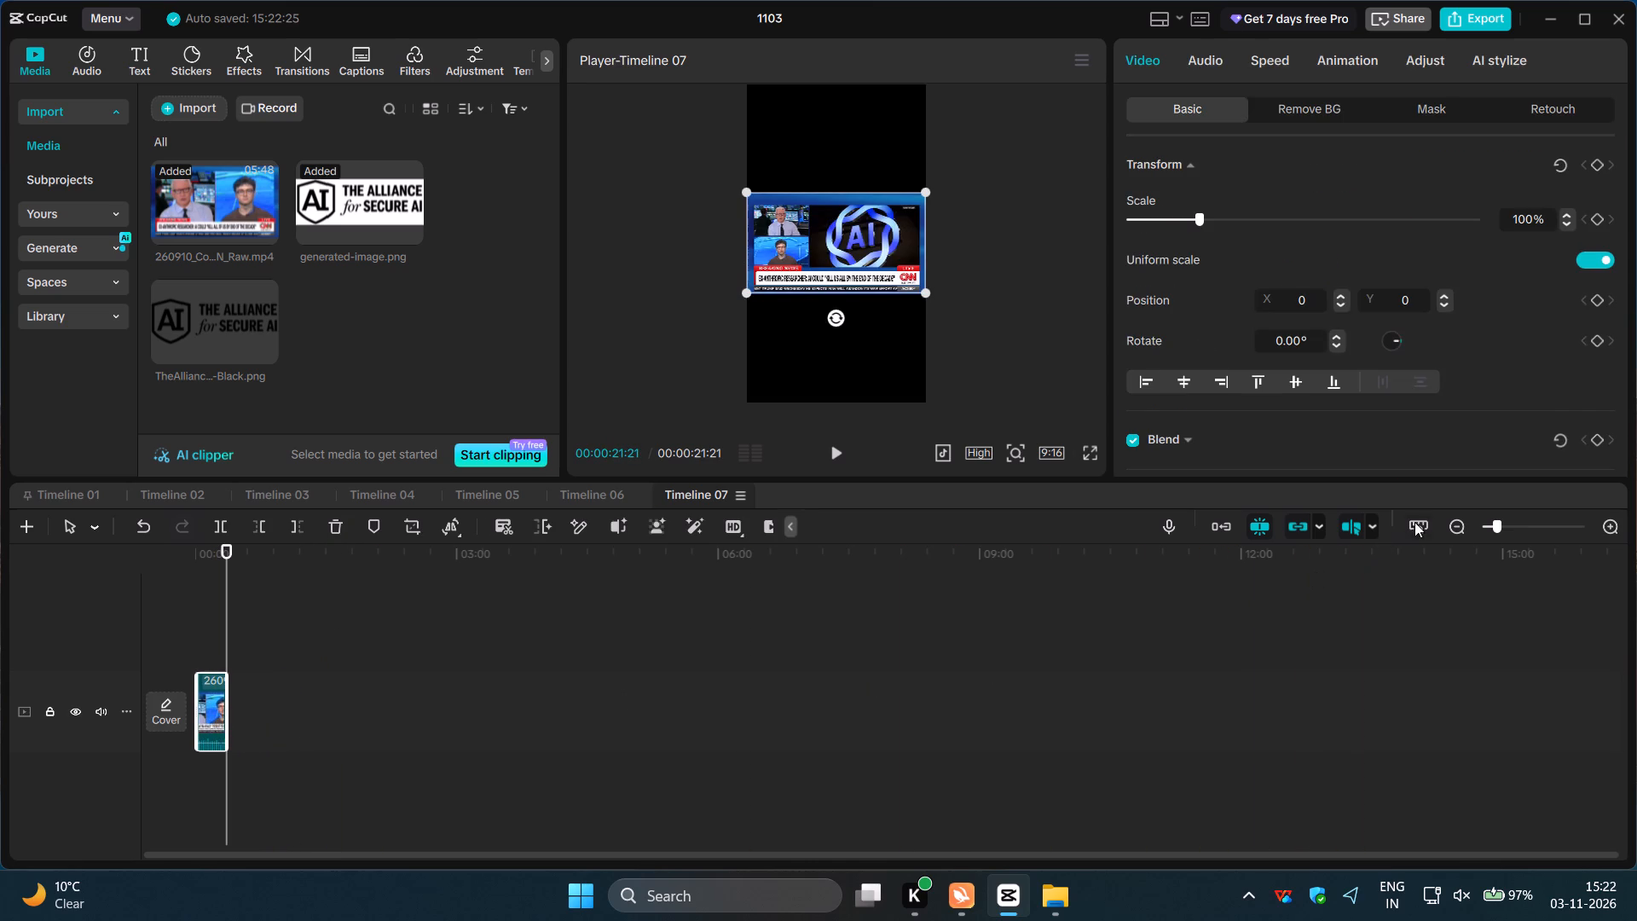
pyautogui.click(1420, 522)
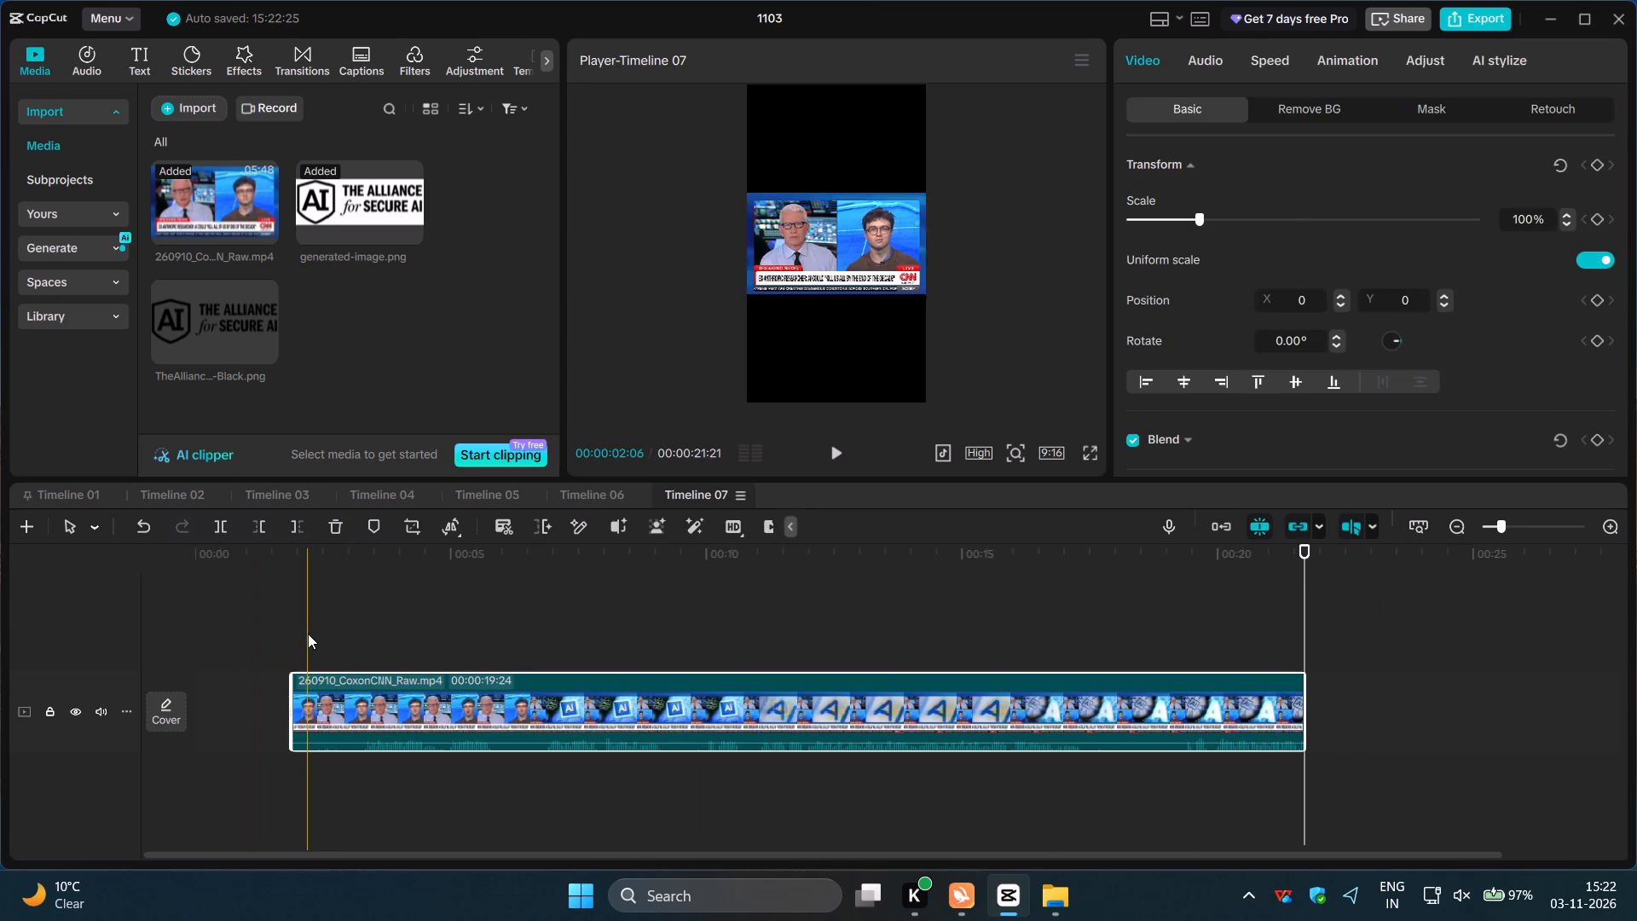
pyautogui.click(308, 634)
pyautogui.click(328, 695)
pyautogui.moveTo(328, 695); pyautogui.dragTo(246, 697)
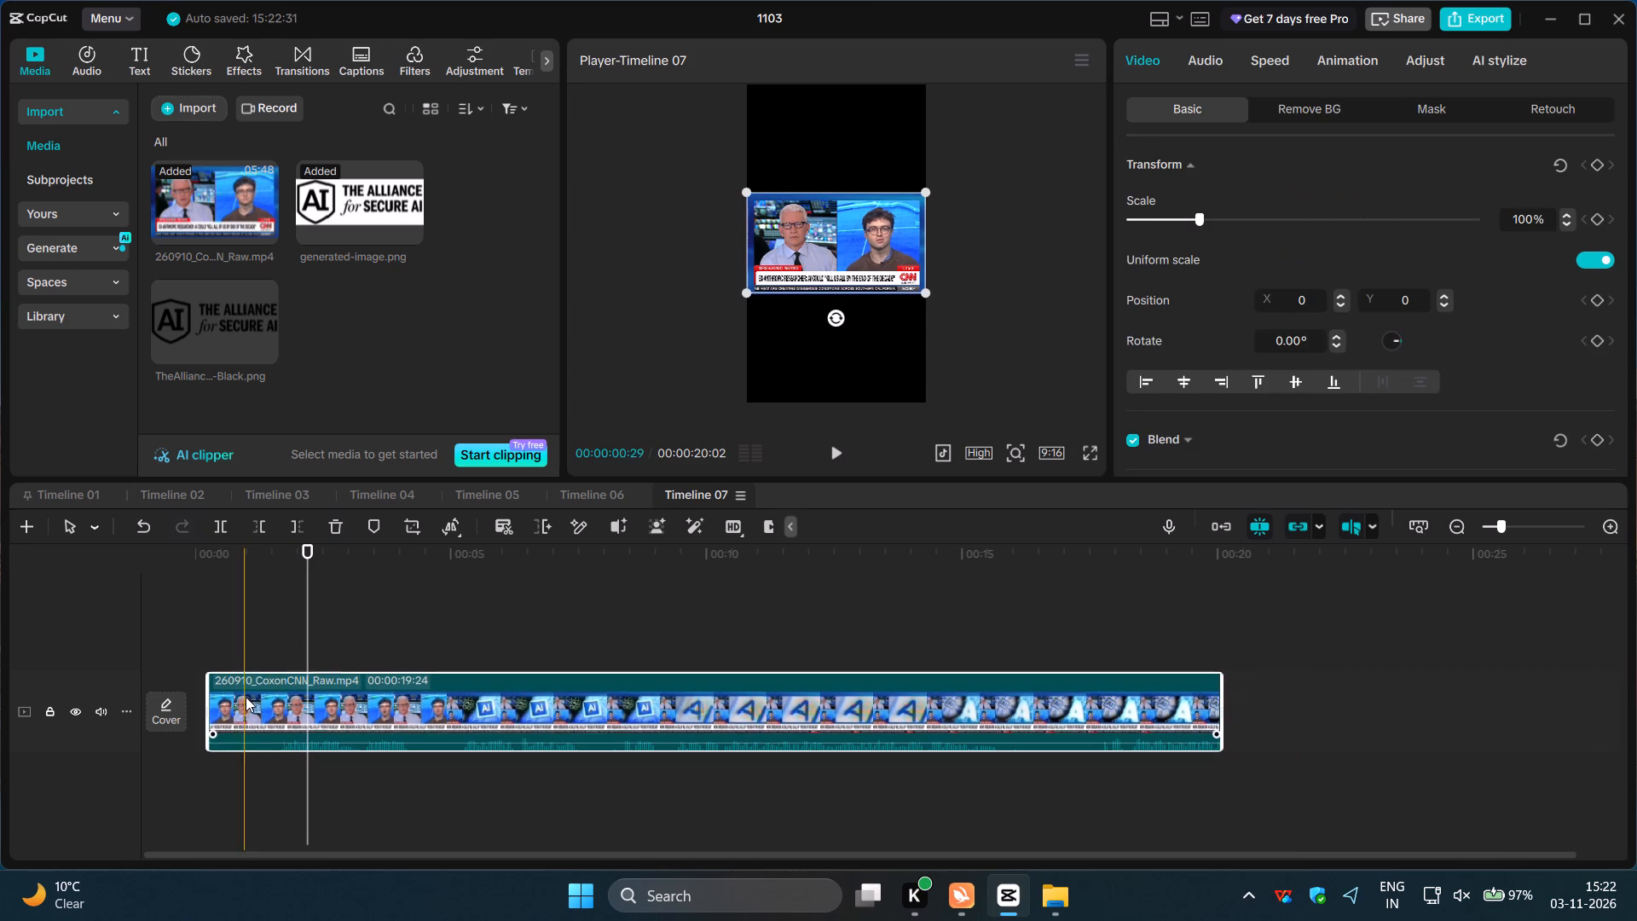
# Add the generated-image.png logo above the CNN segment, aligning its start and extending it to 00:00:19:24 to match the segment.
pyautogui.click(236, 632)
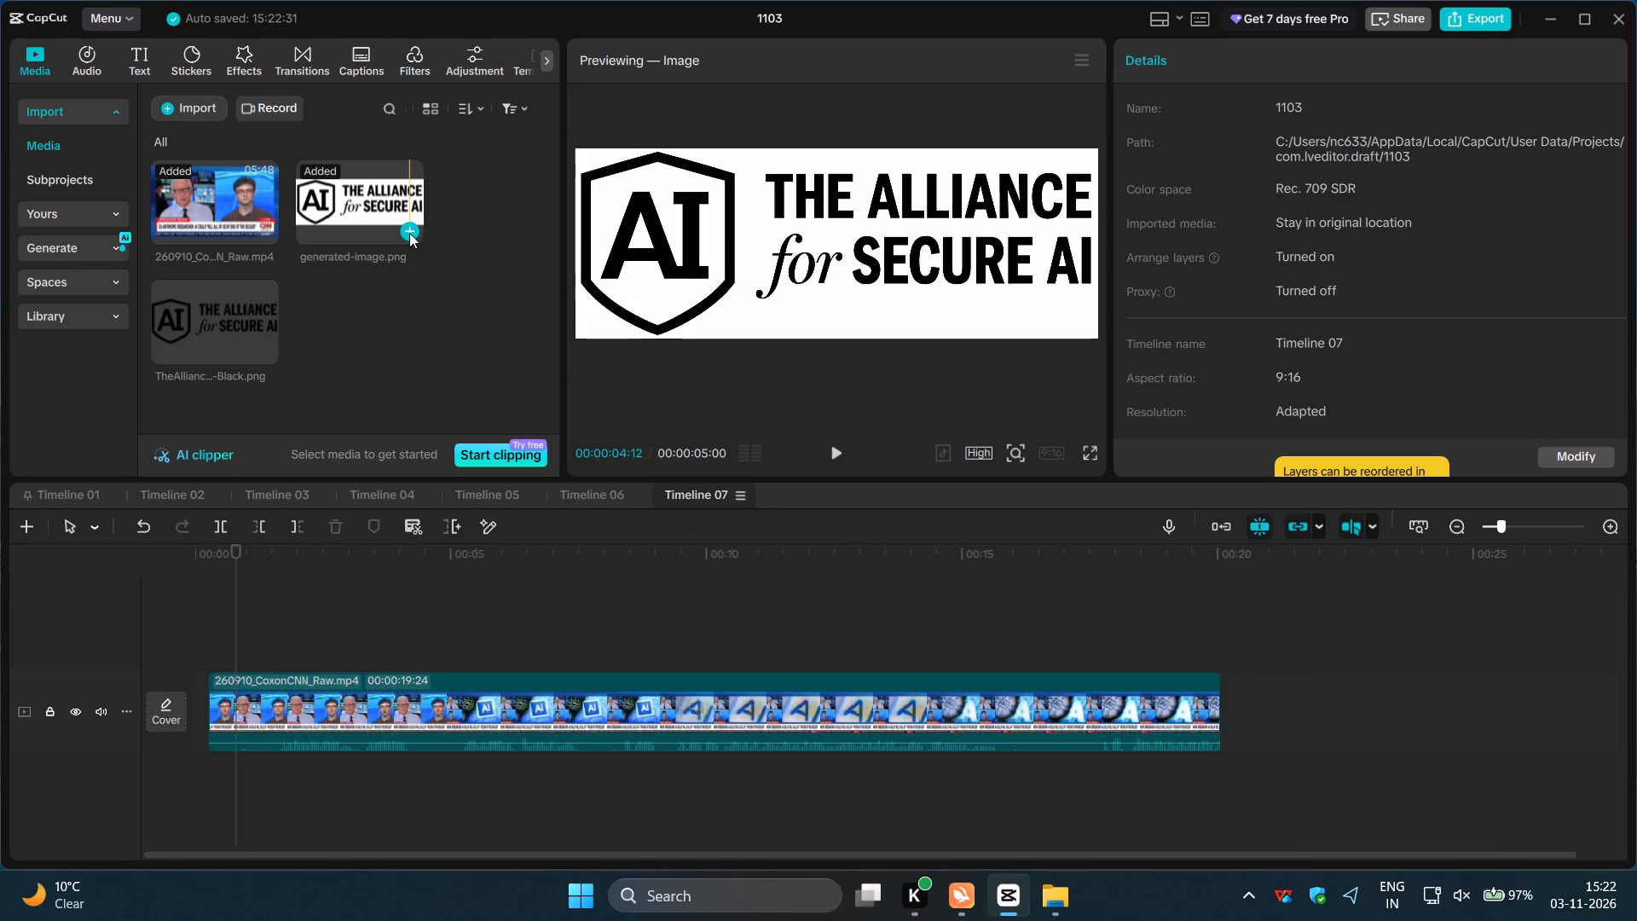
pyautogui.click(414, 226)
pyautogui.moveTo(293, 630); pyautogui.dragTo(239, 649)
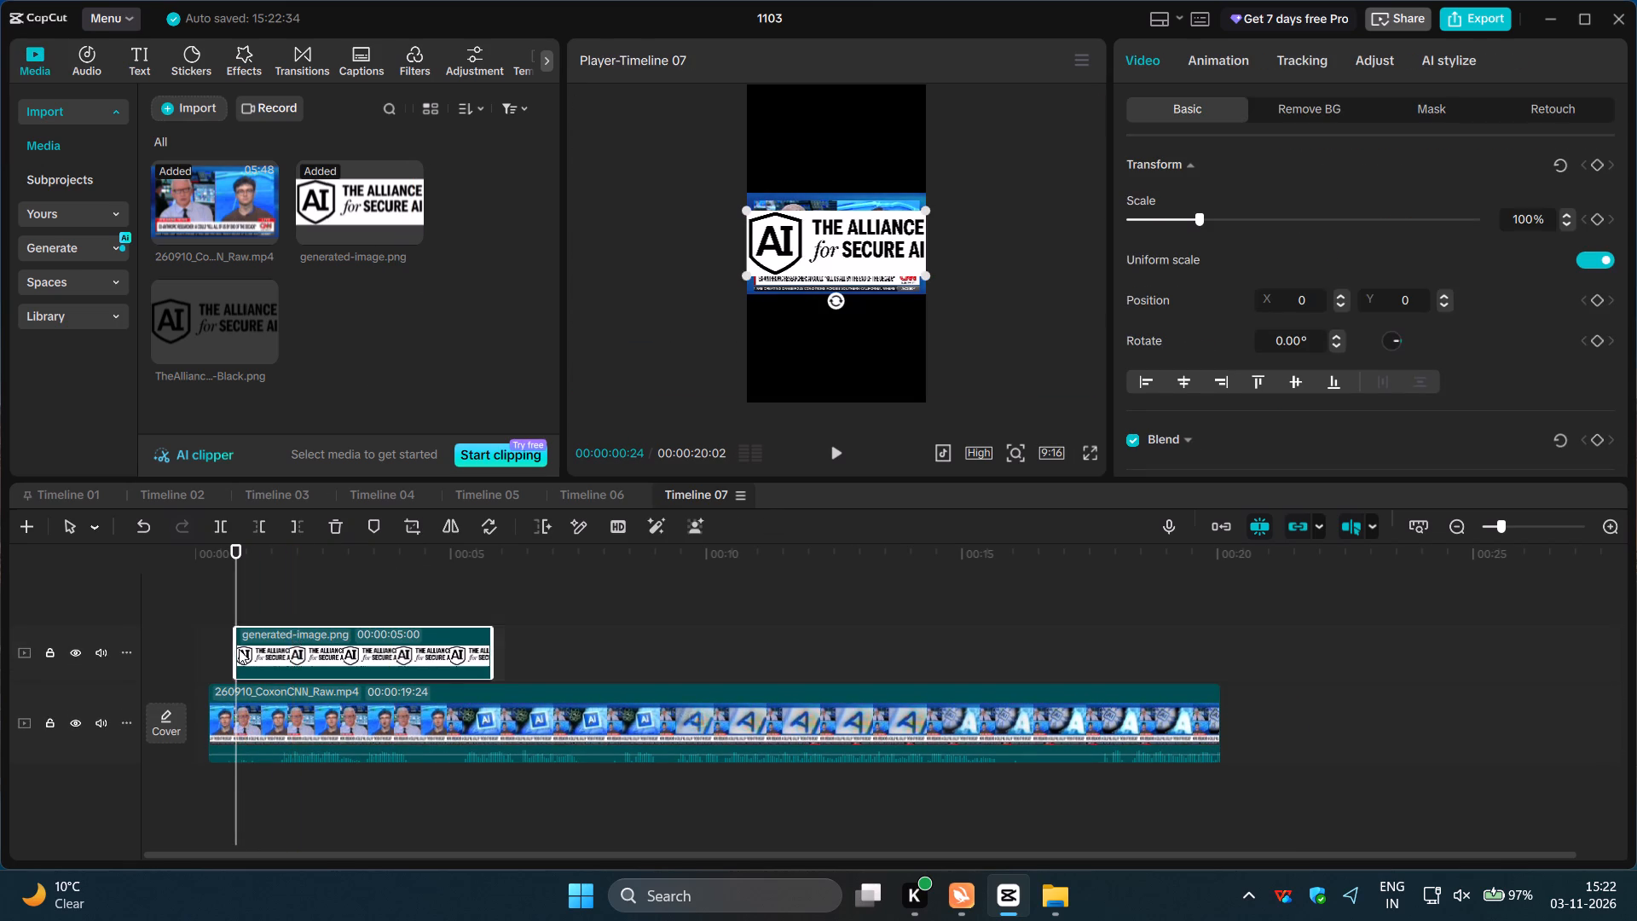
pyautogui.moveTo(239, 649); pyautogui.dragTo(263, 639)
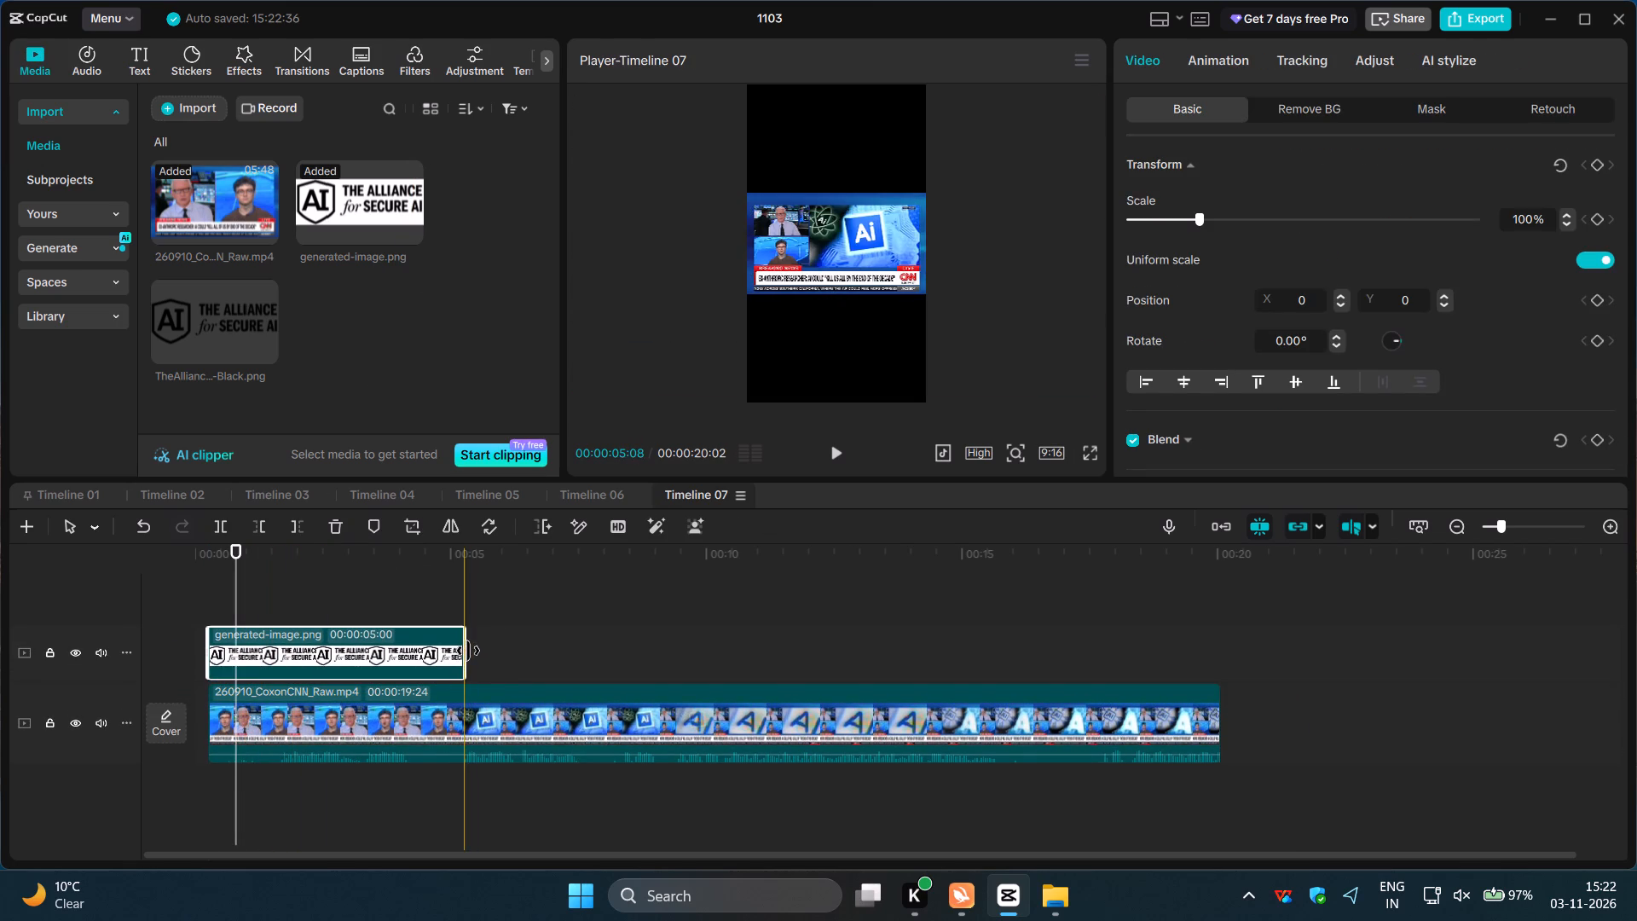
pyautogui.moveTo(468, 650); pyautogui.dragTo(1207, 673)
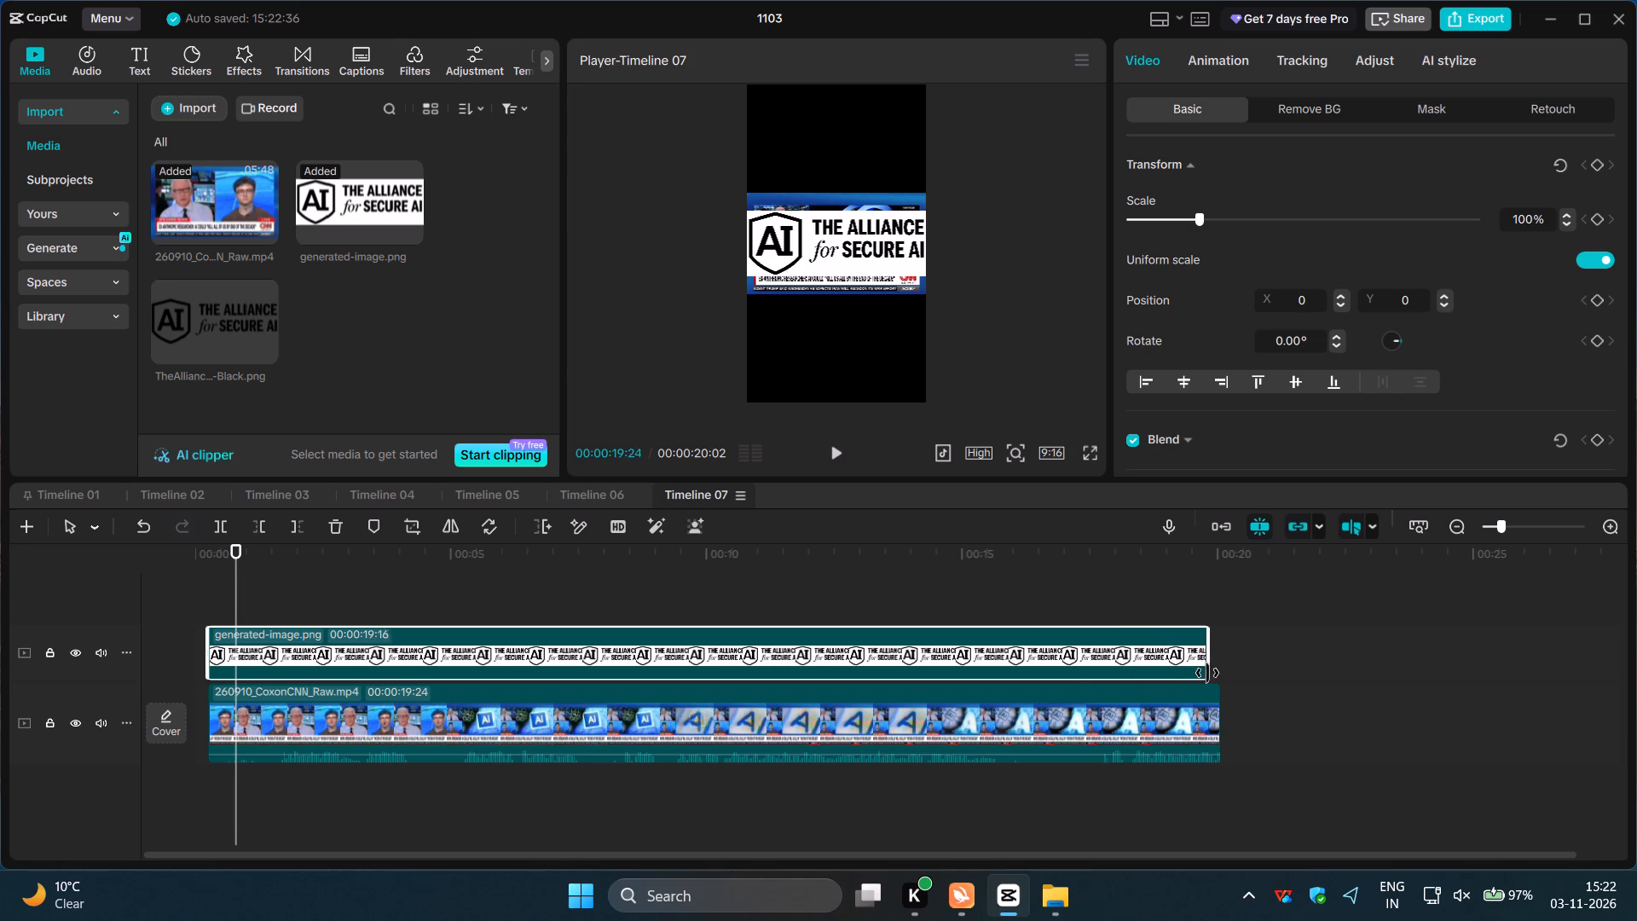
pyautogui.moveTo(1207, 673); pyautogui.dragTo(1218, 673)
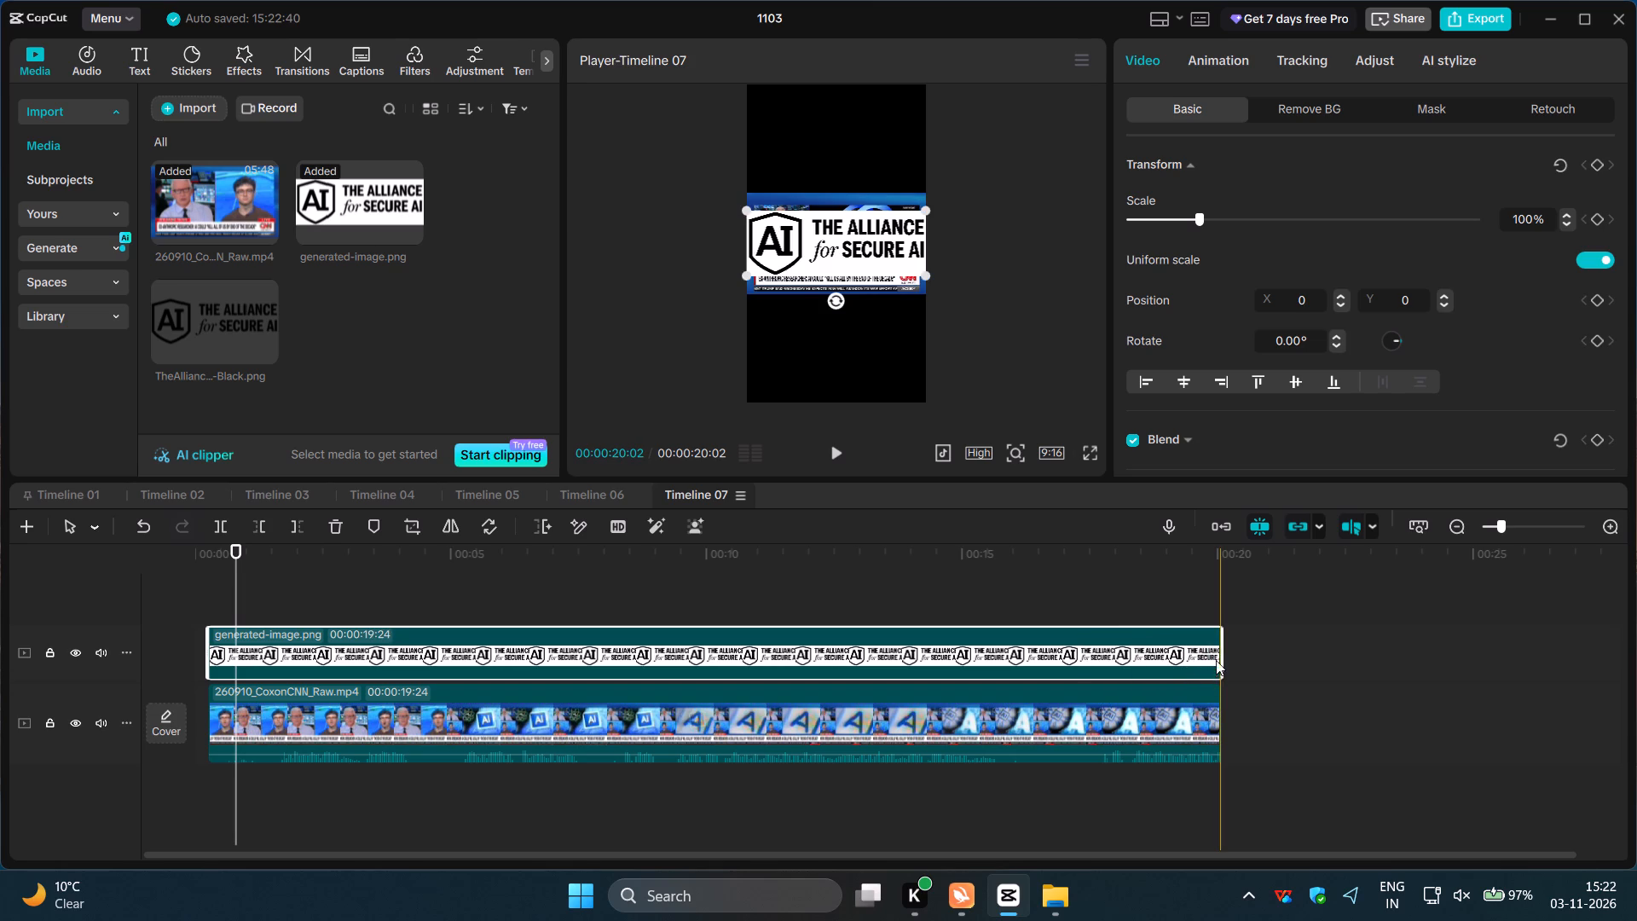
pyautogui.click(1219, 655)
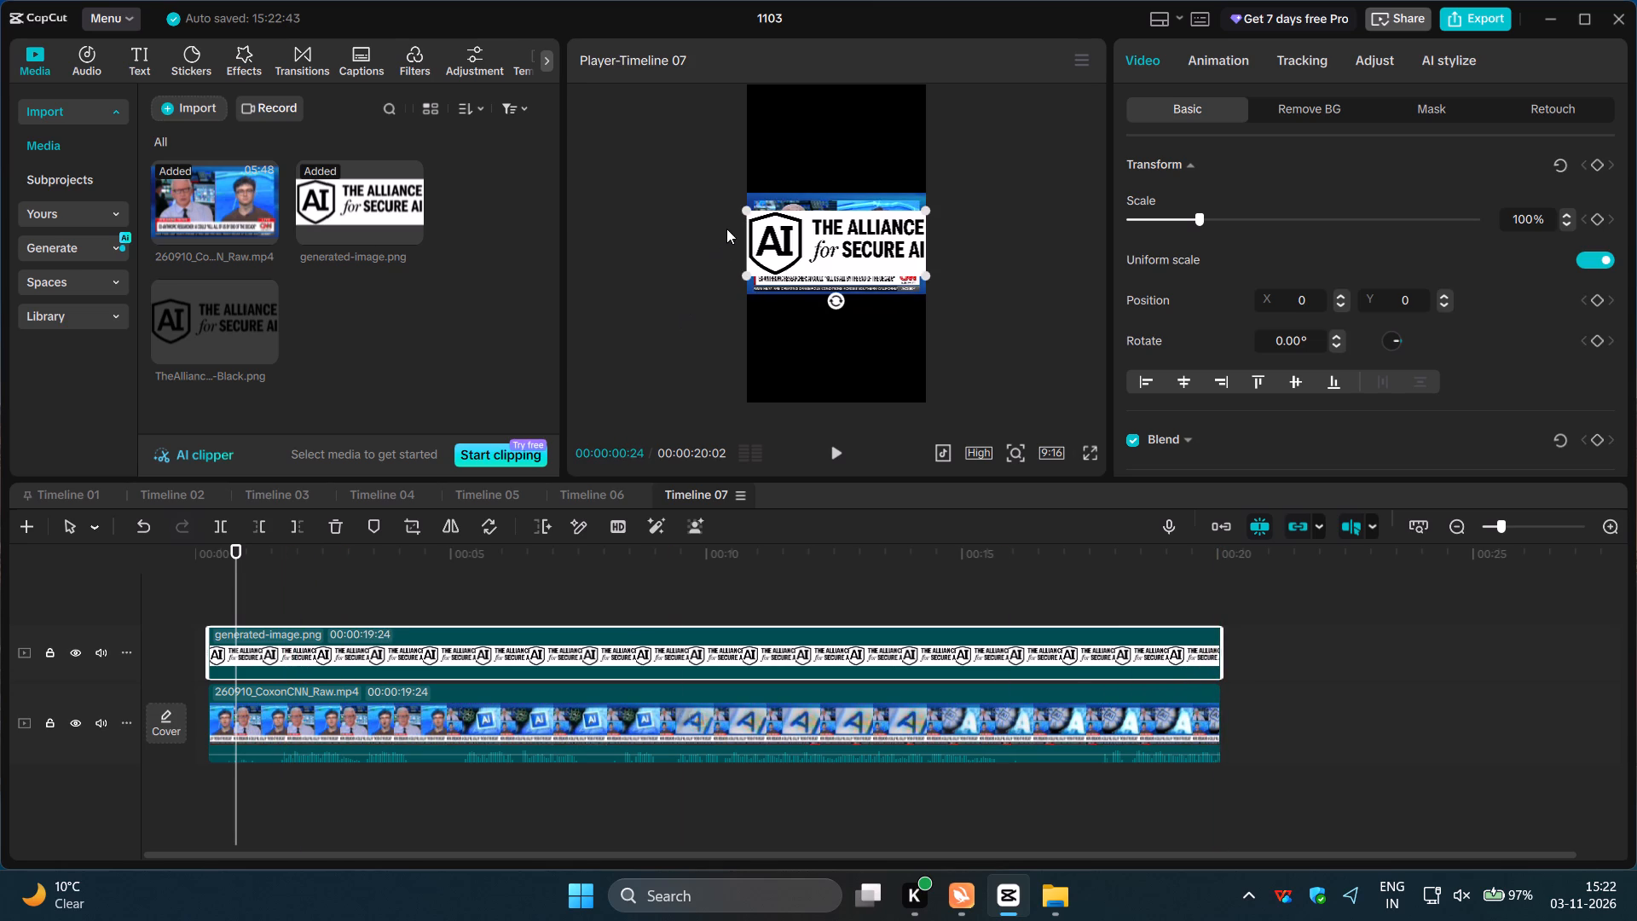
# Scale the logo down to about 51% and move it beneath the CNN segment.
pyautogui.moveTo(743, 207); pyautogui.dragTo(798, 250)
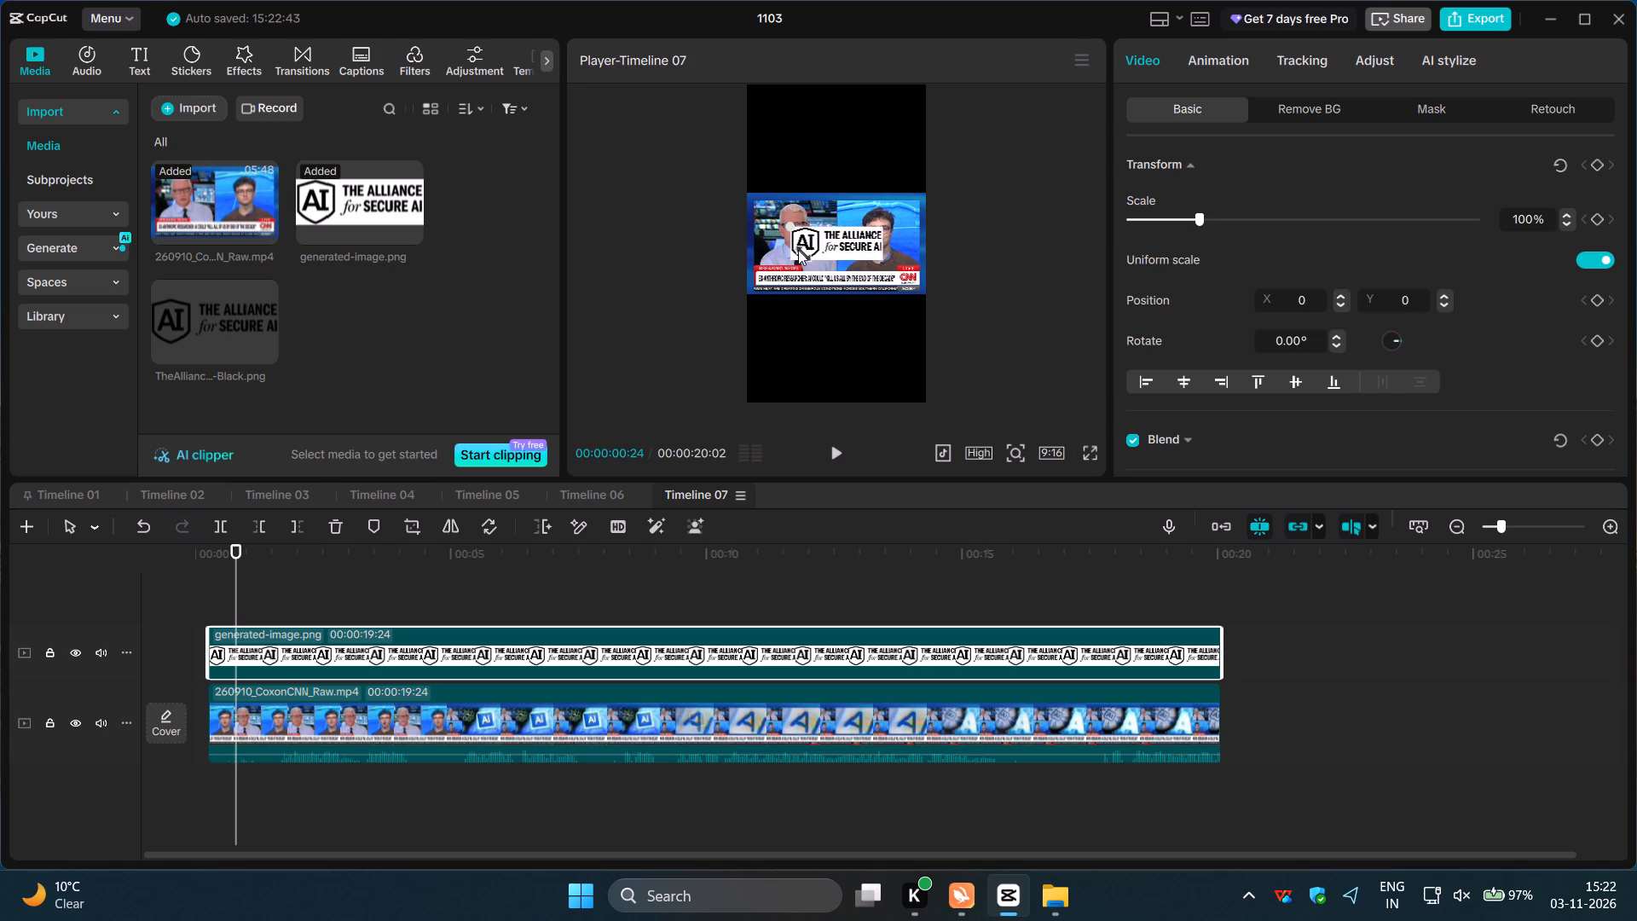
pyautogui.moveTo(839, 240); pyautogui.dragTo(843, 321)
# Raise the CNN segment to about Y 759, keeping it horizontally centered at 100% scale across the frame width.
pyautogui.click(824, 232)
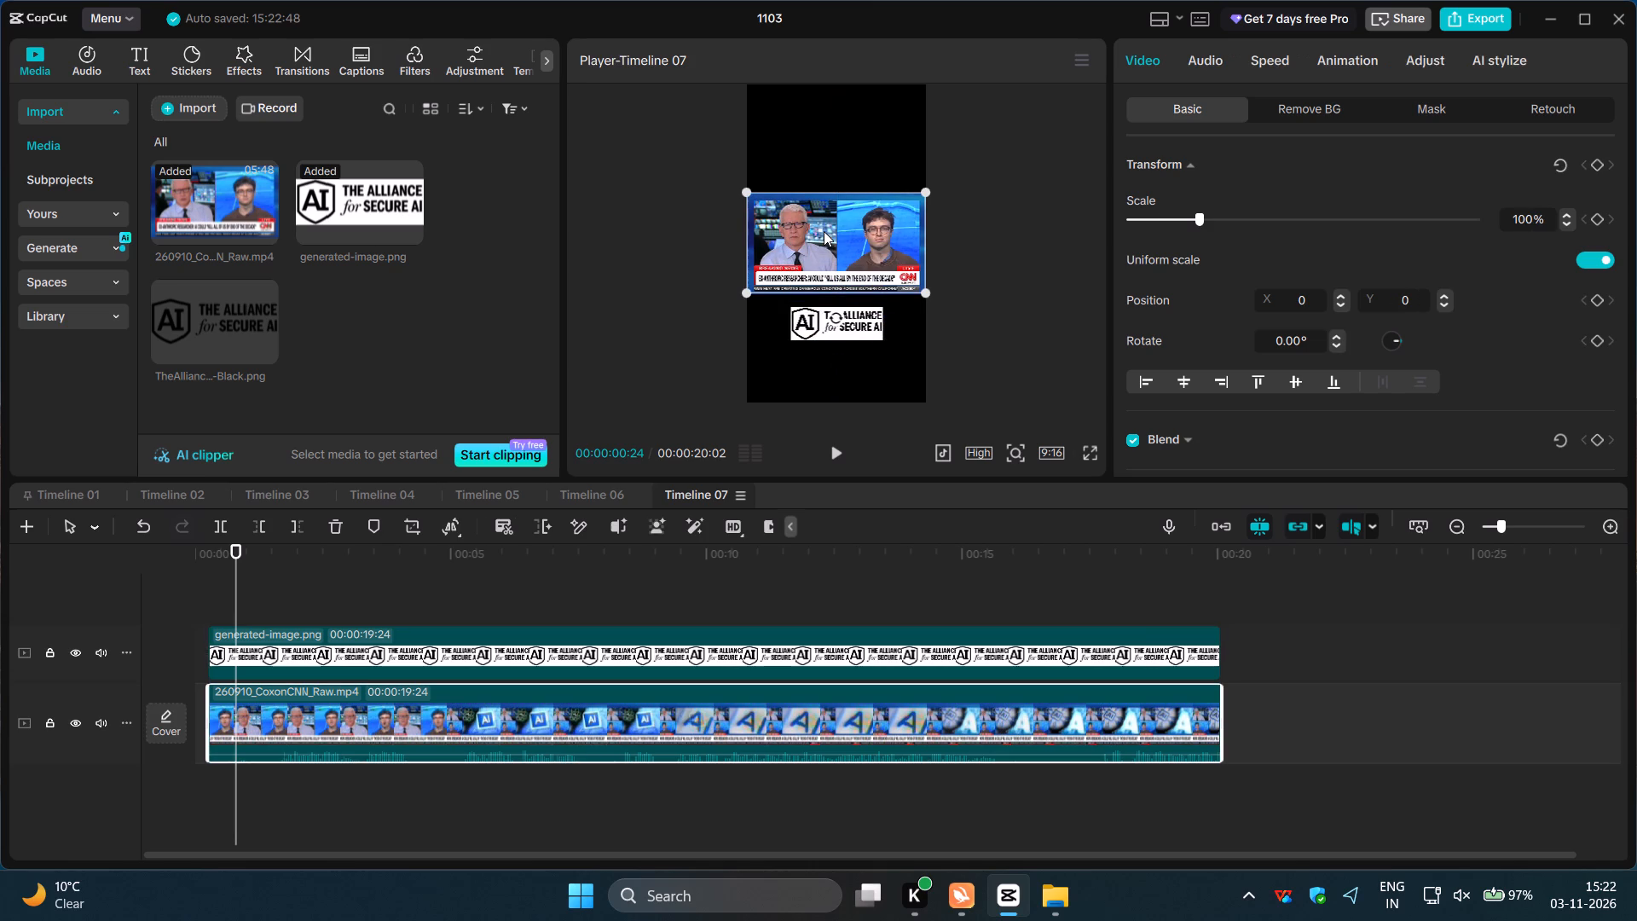
pyautogui.moveTo(824, 231); pyautogui.dragTo(822, 173)
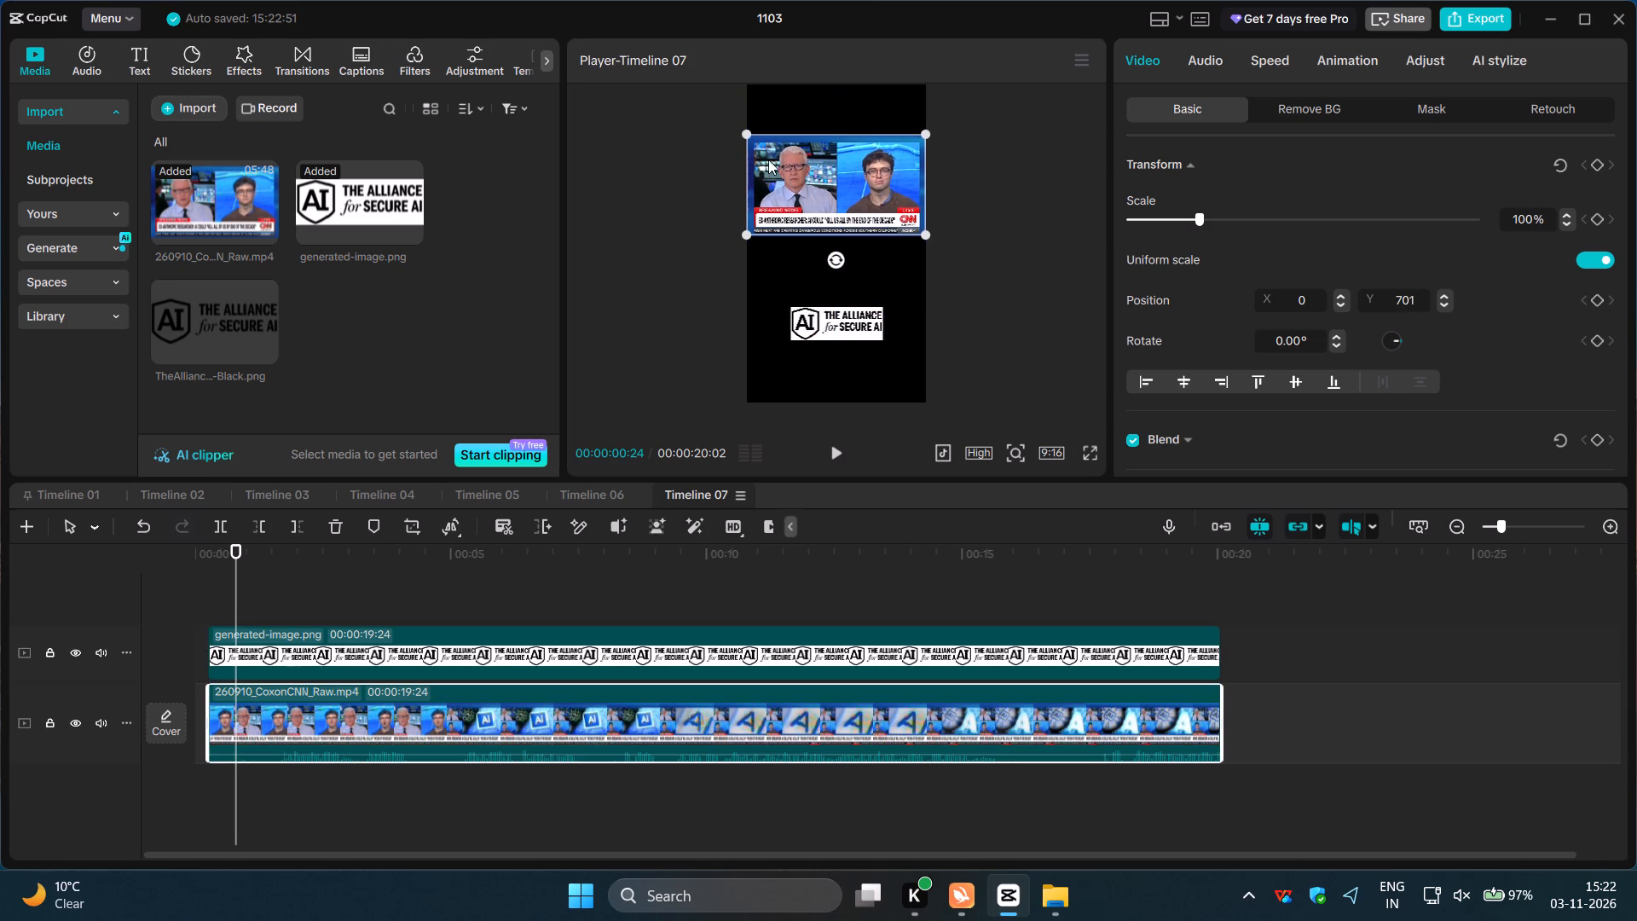
pyautogui.moveTo(738, 130); pyautogui.dragTo(729, 130)
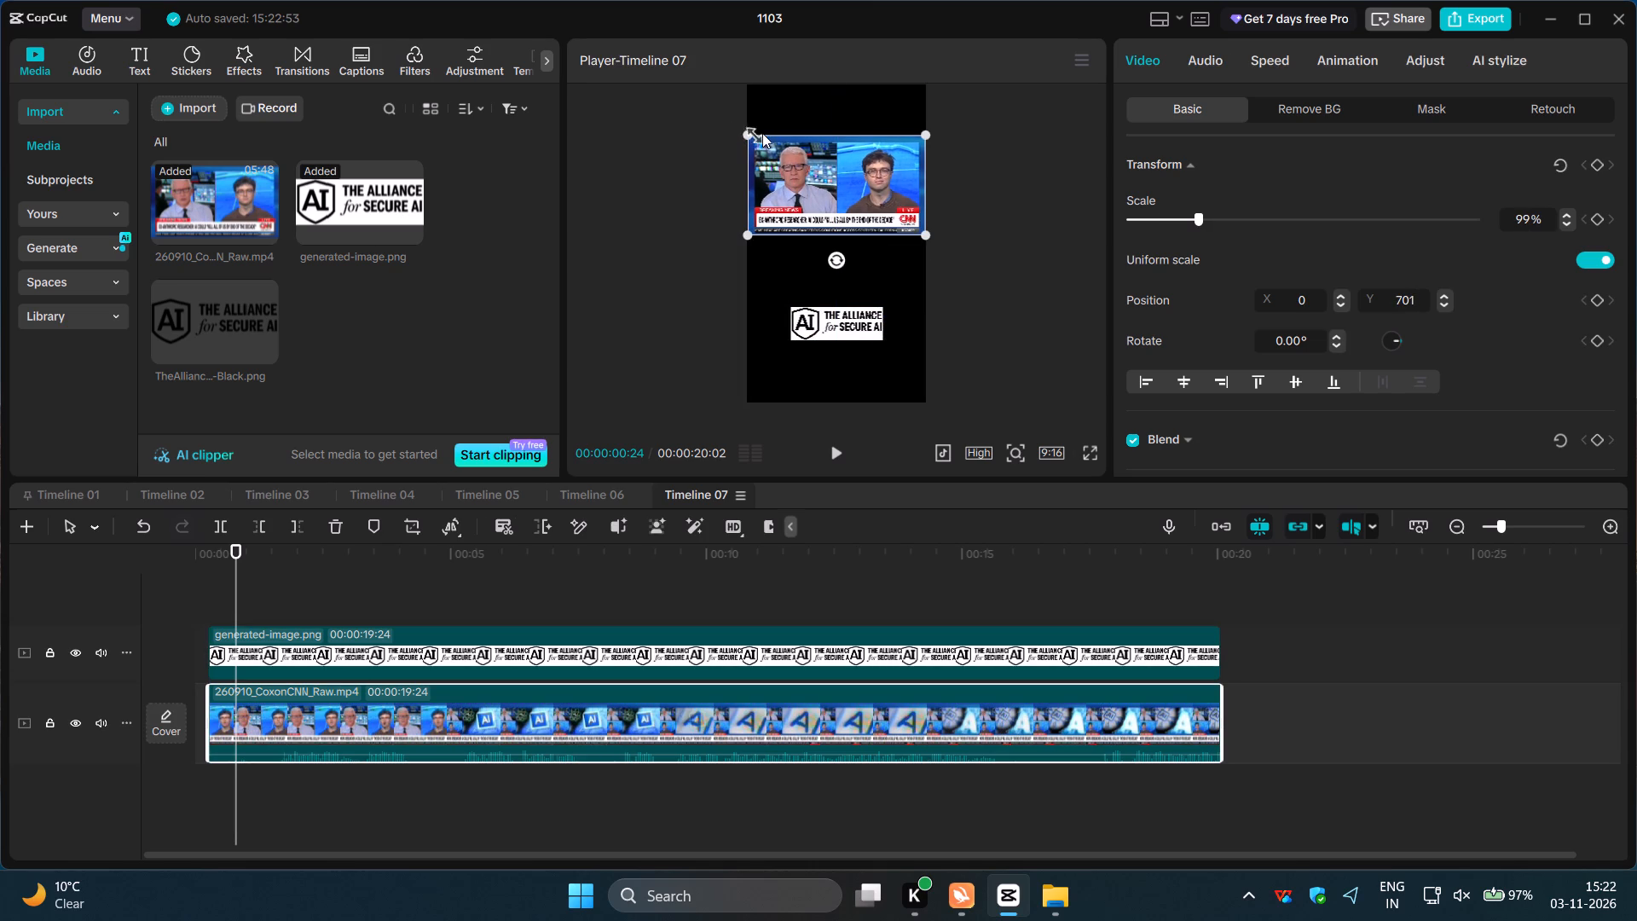
pyautogui.moveTo(743, 127); pyautogui.dragTo(732, 127)
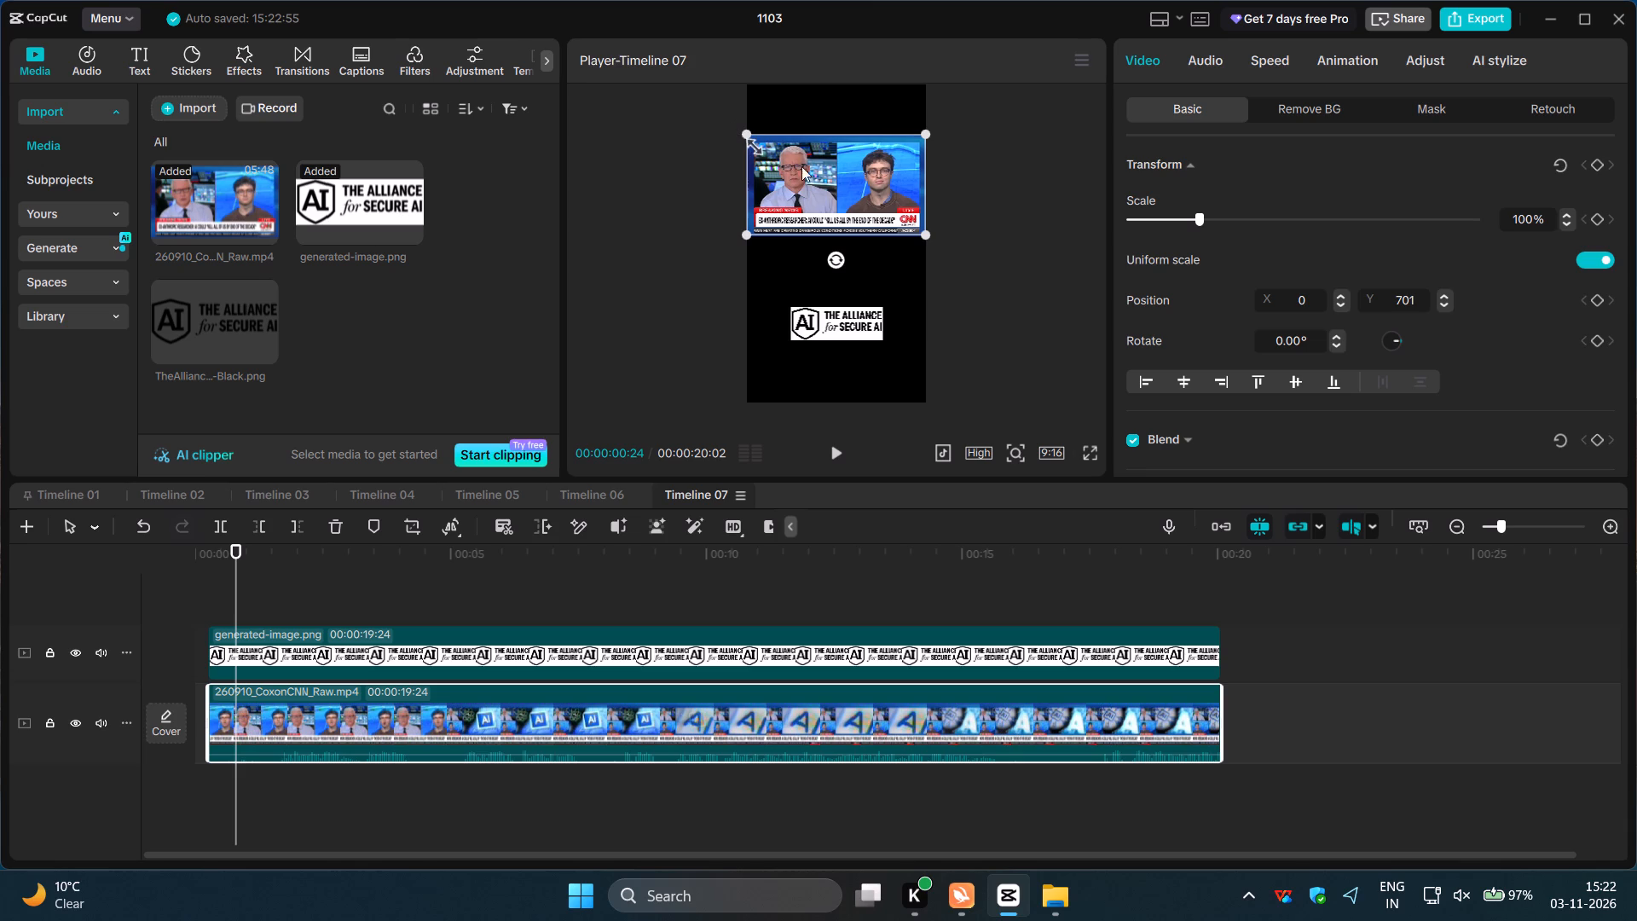
pyautogui.click(824, 182)
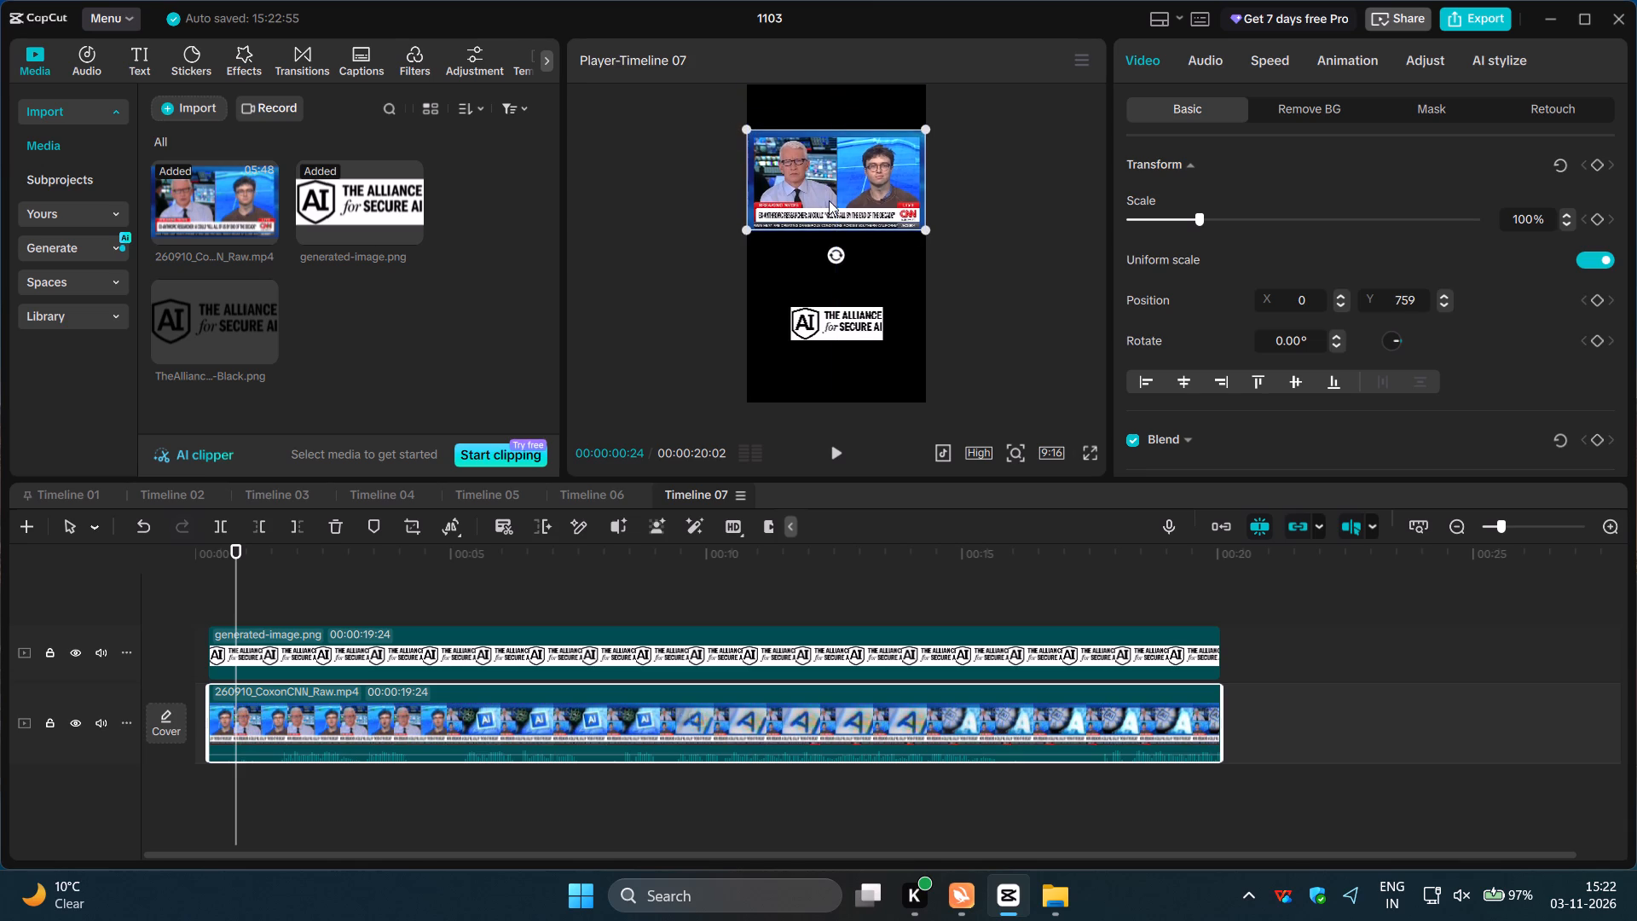
# Center the logo below the CNN segment at about Y -849 and reduce it to about 39%, checking the layout in full screen.
pyautogui.click(853, 326)
pyautogui.moveTo(838, 321); pyautogui.dragTo(834, 290)
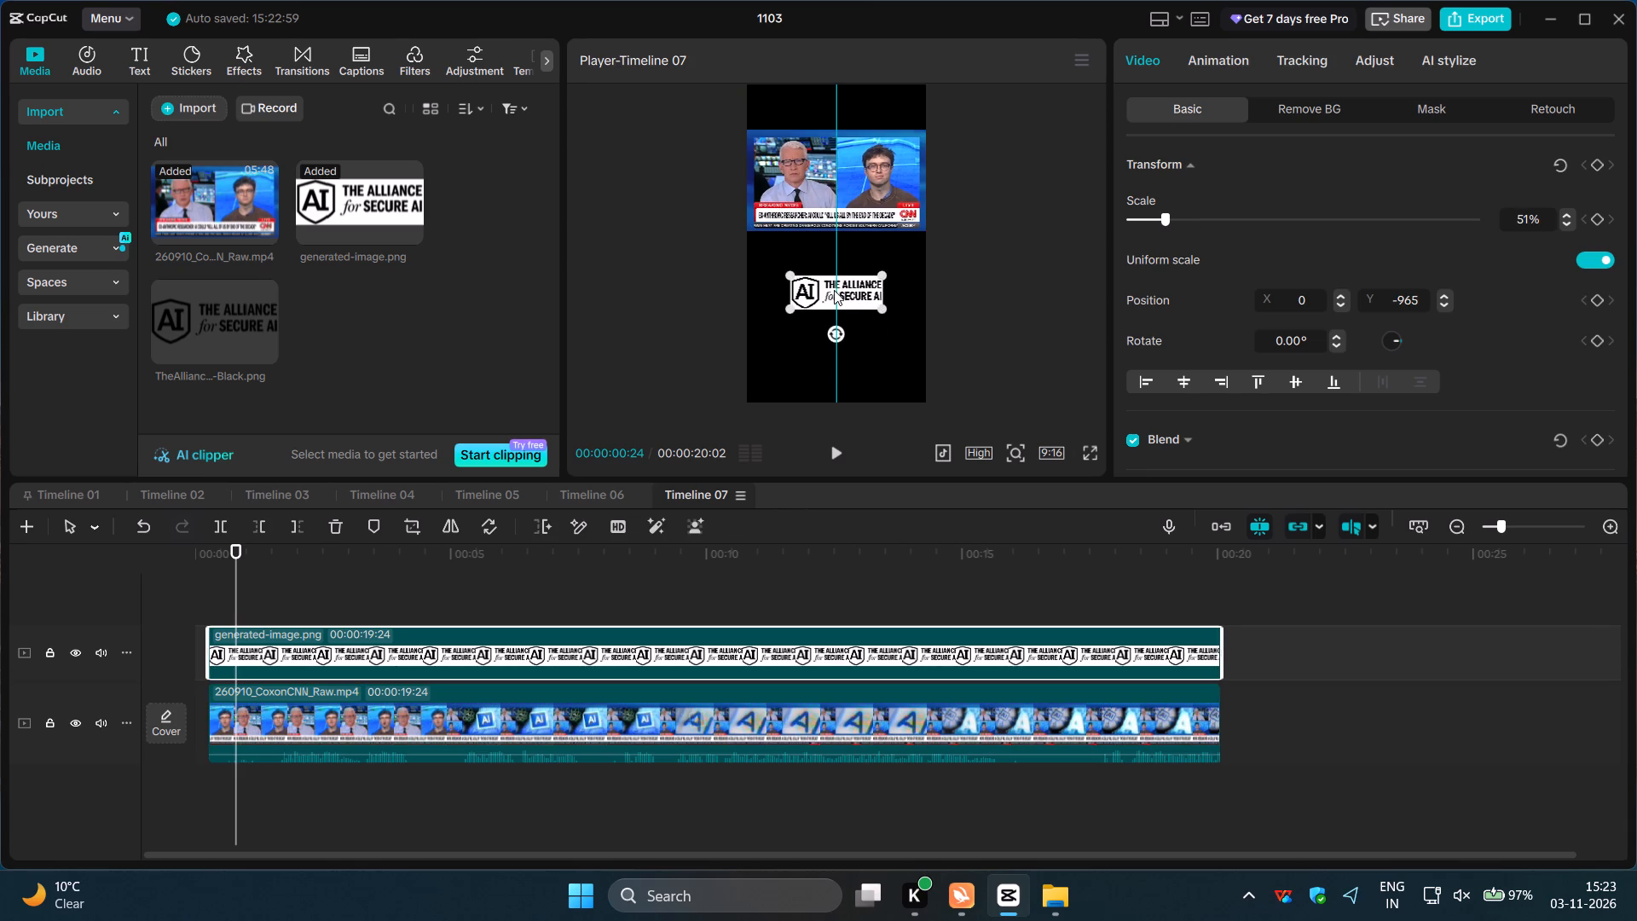
pyautogui.moveTo(834, 290); pyautogui.dragTo(836, 311)
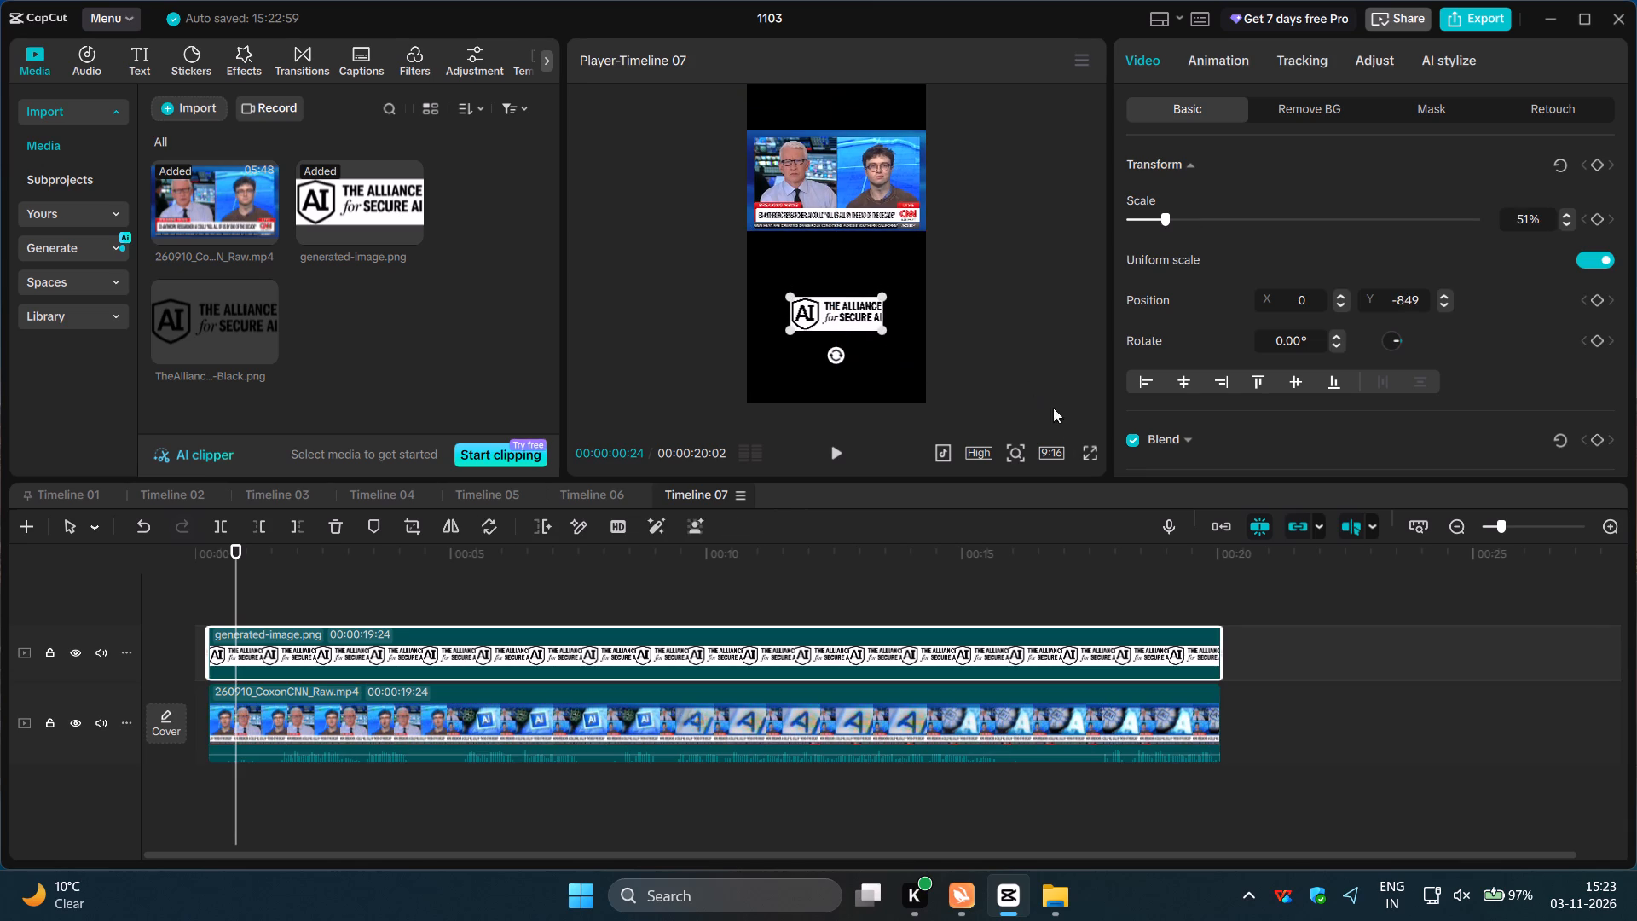
pyautogui.click(1090, 450)
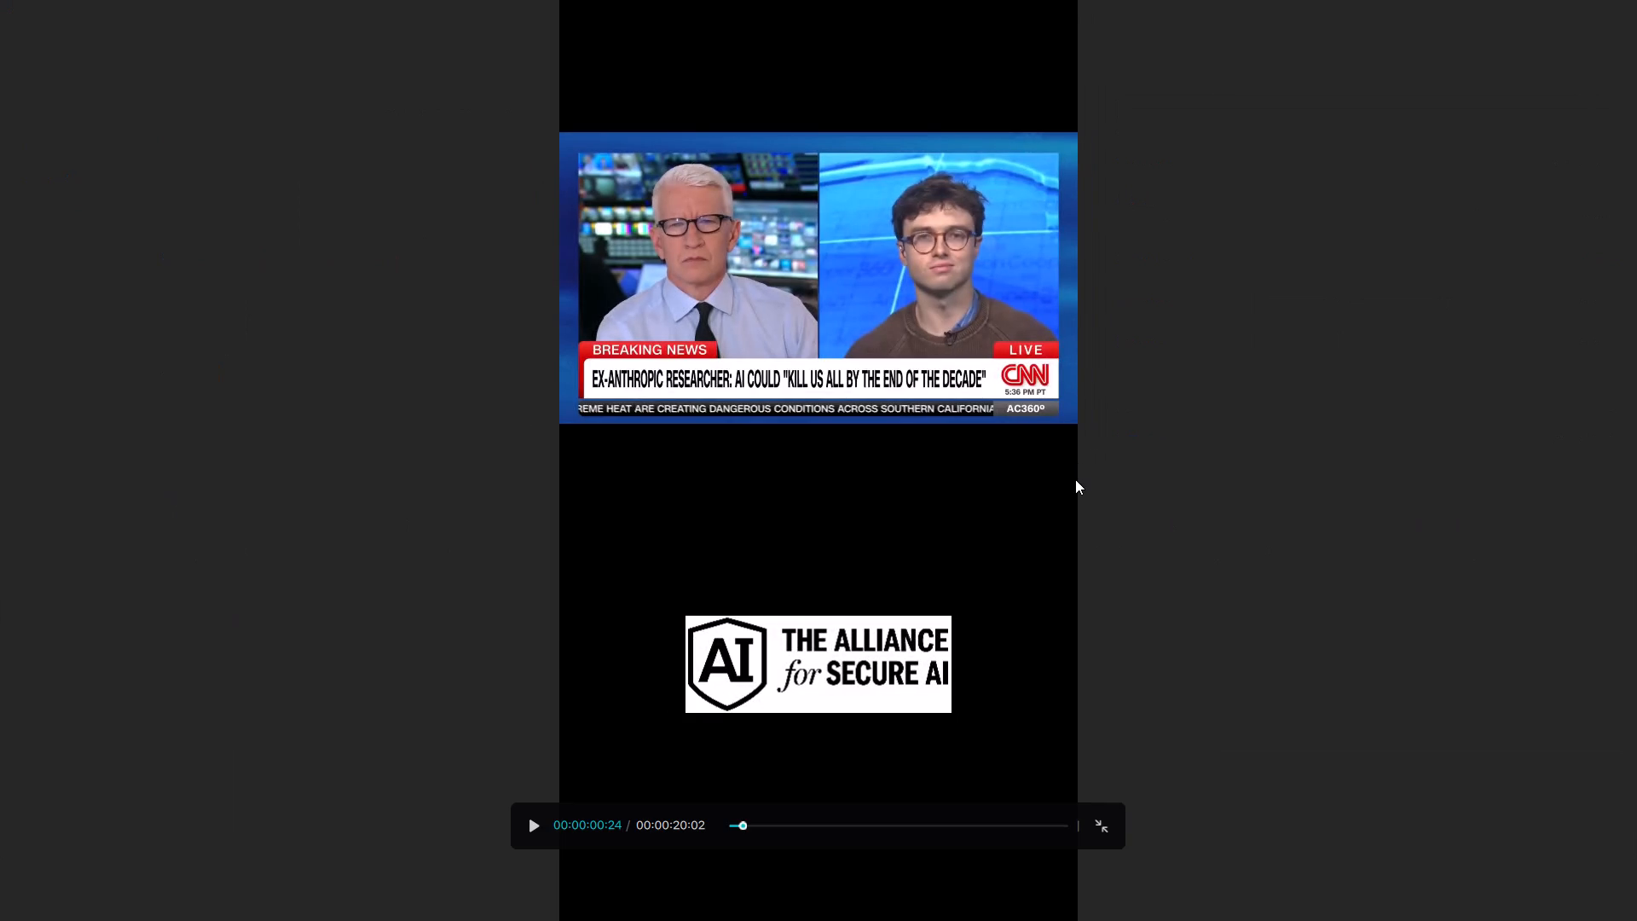
pyautogui.click(1111, 824)
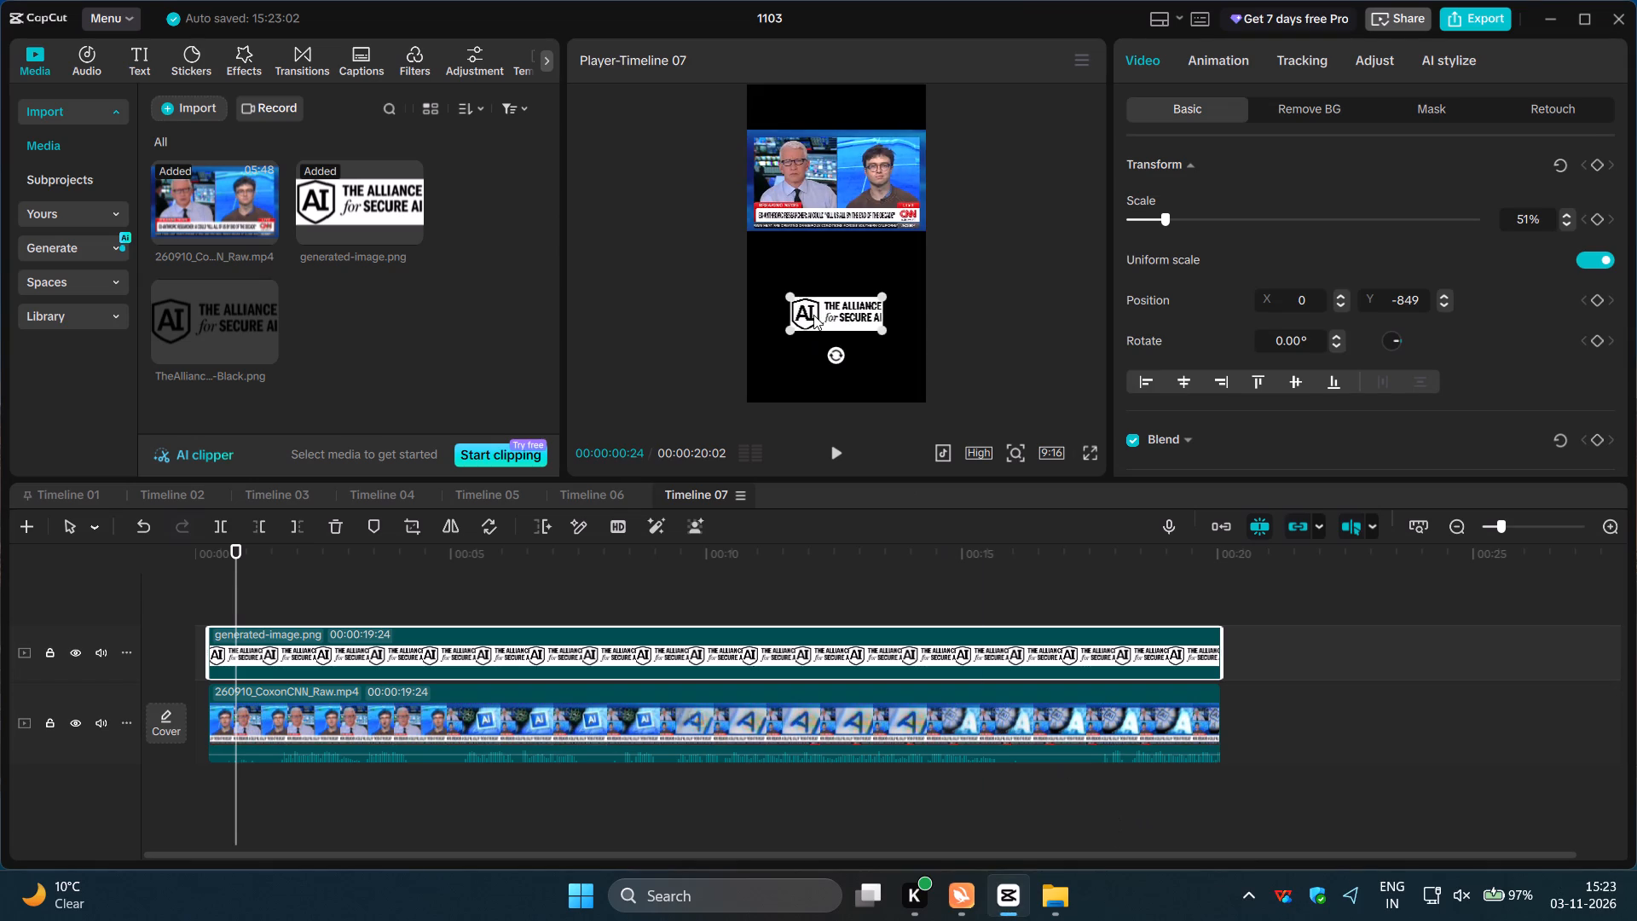
pyautogui.moveTo(788, 291); pyautogui.dragTo(801, 302)
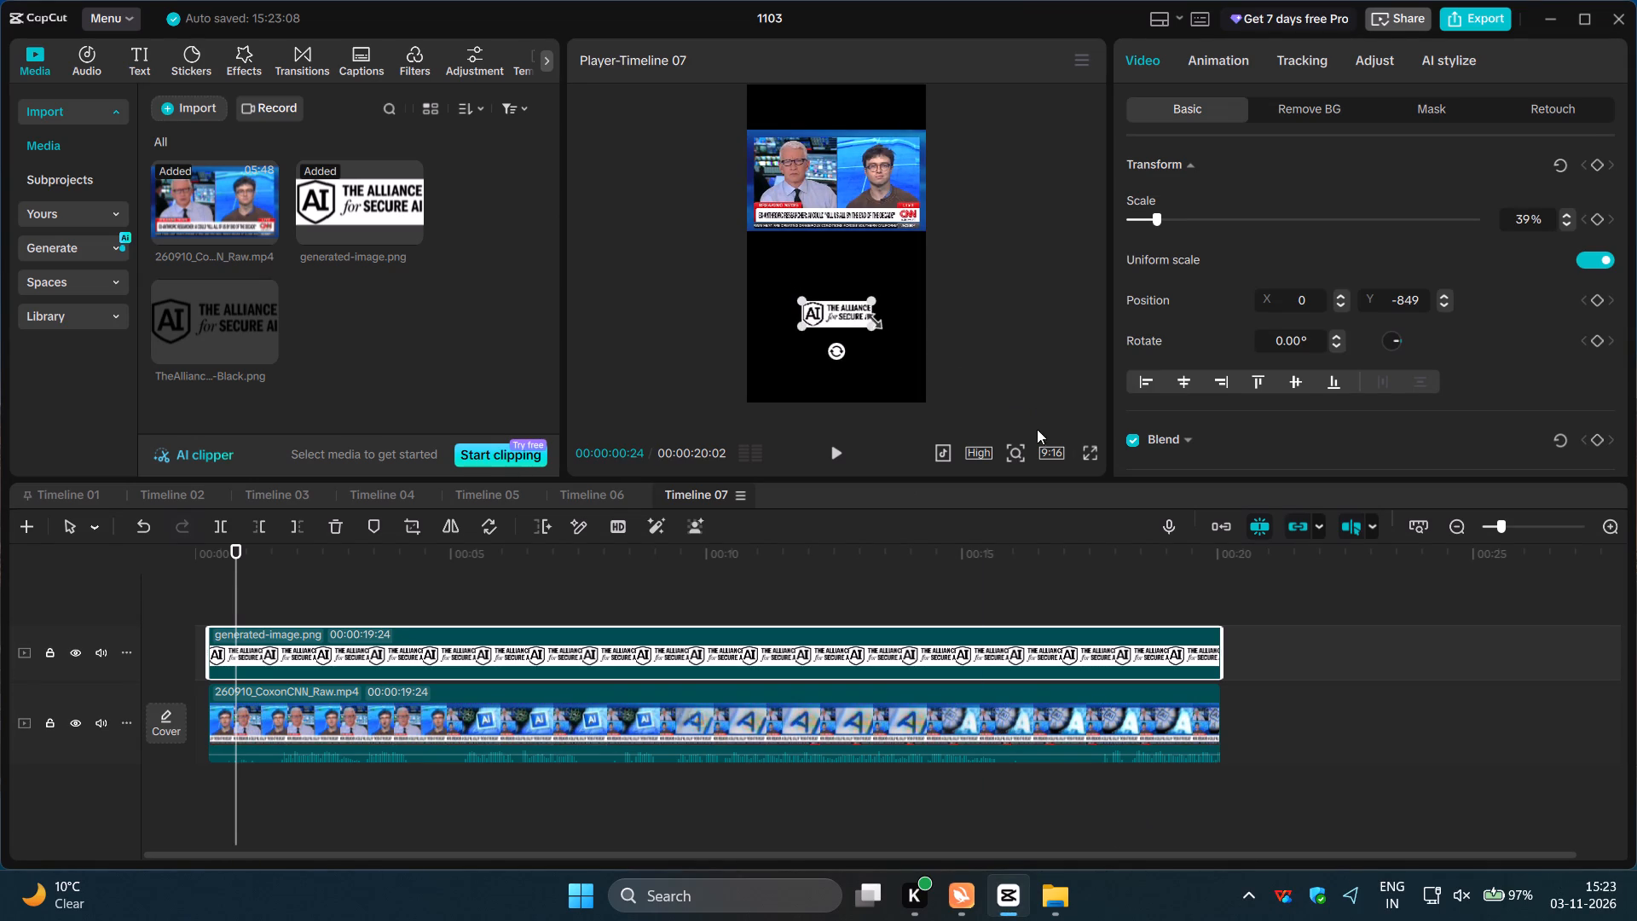
pyautogui.click(1085, 449)
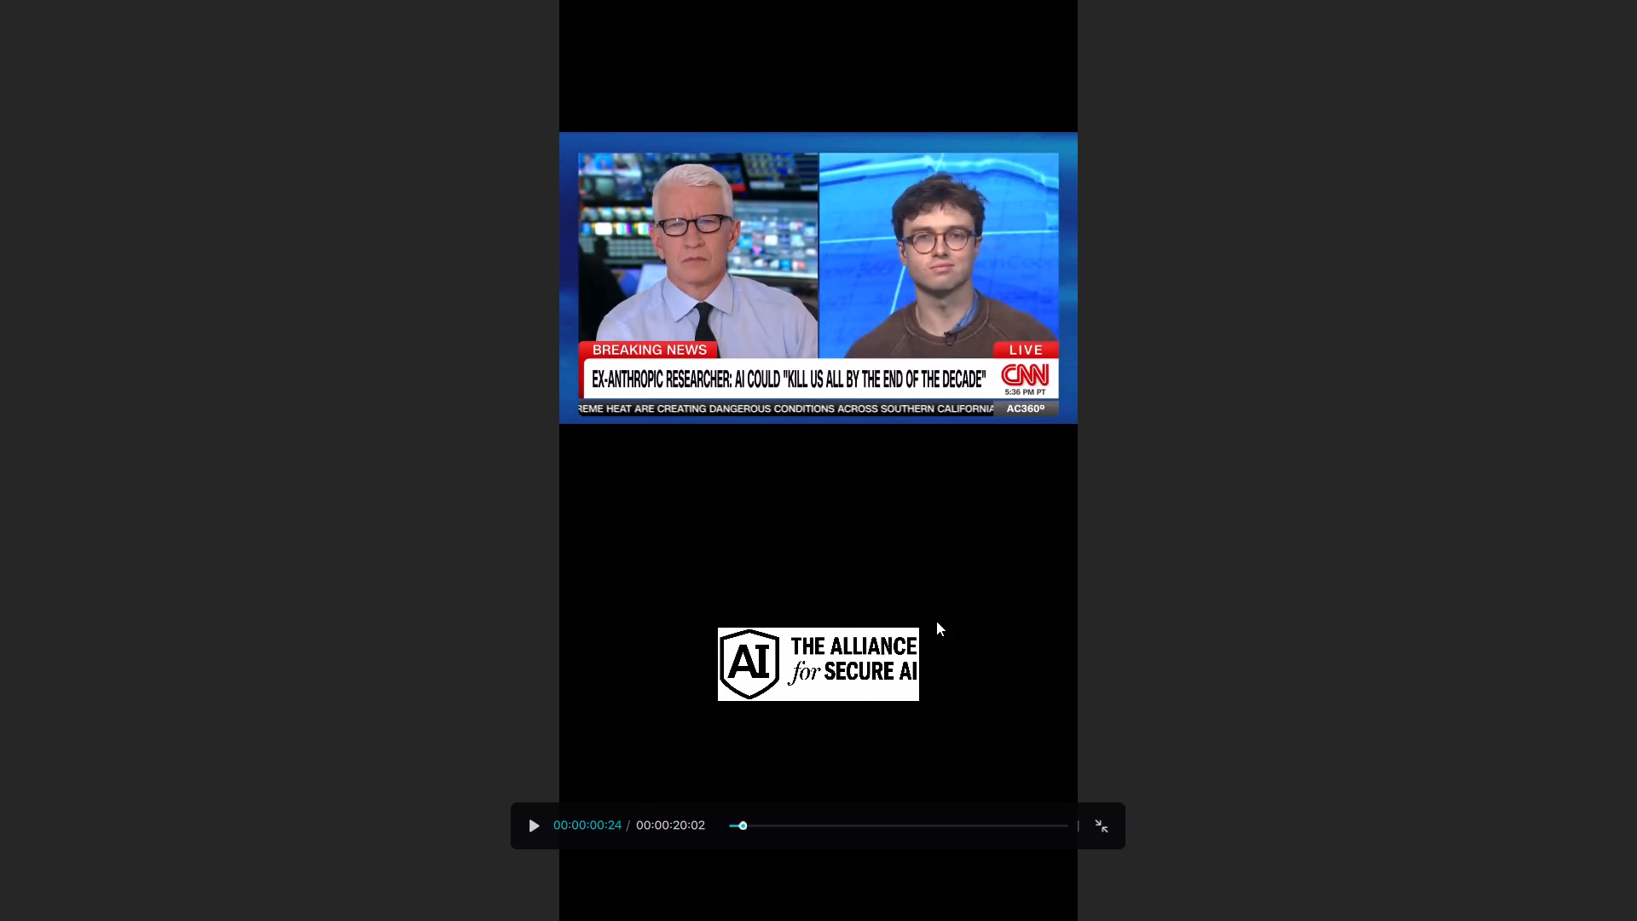
pyautogui.click(987, 733)
pyautogui.click(1104, 822)
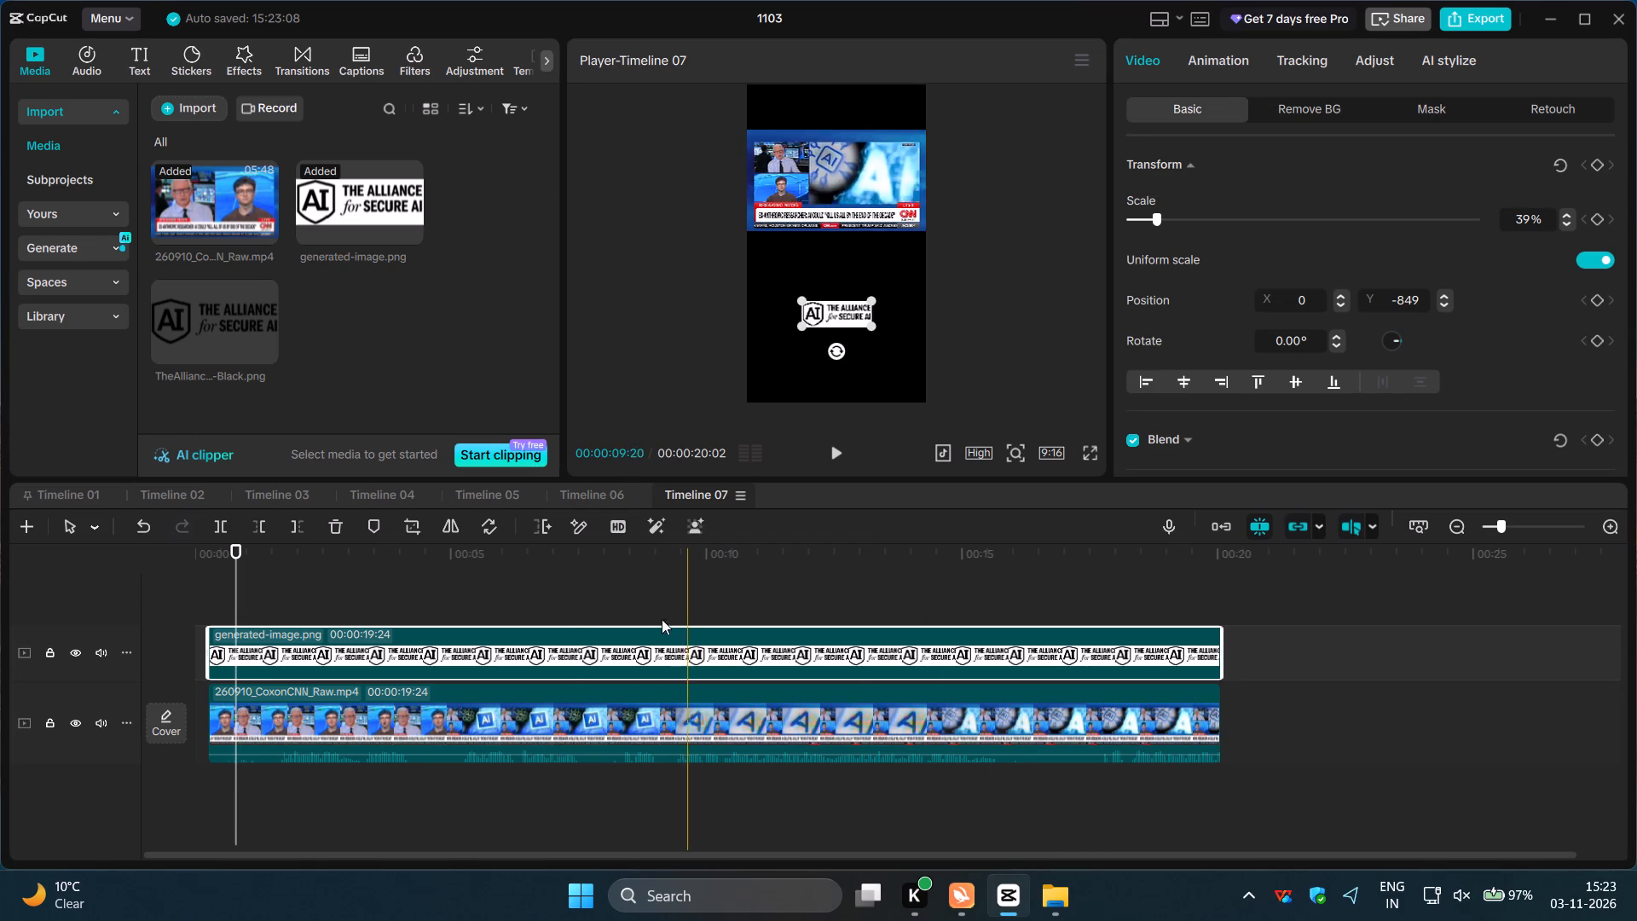
# Export Timeline 07 as a 4K H.264 mp4 with the frame rate set to 60fps.
pyautogui.click(197, 570)
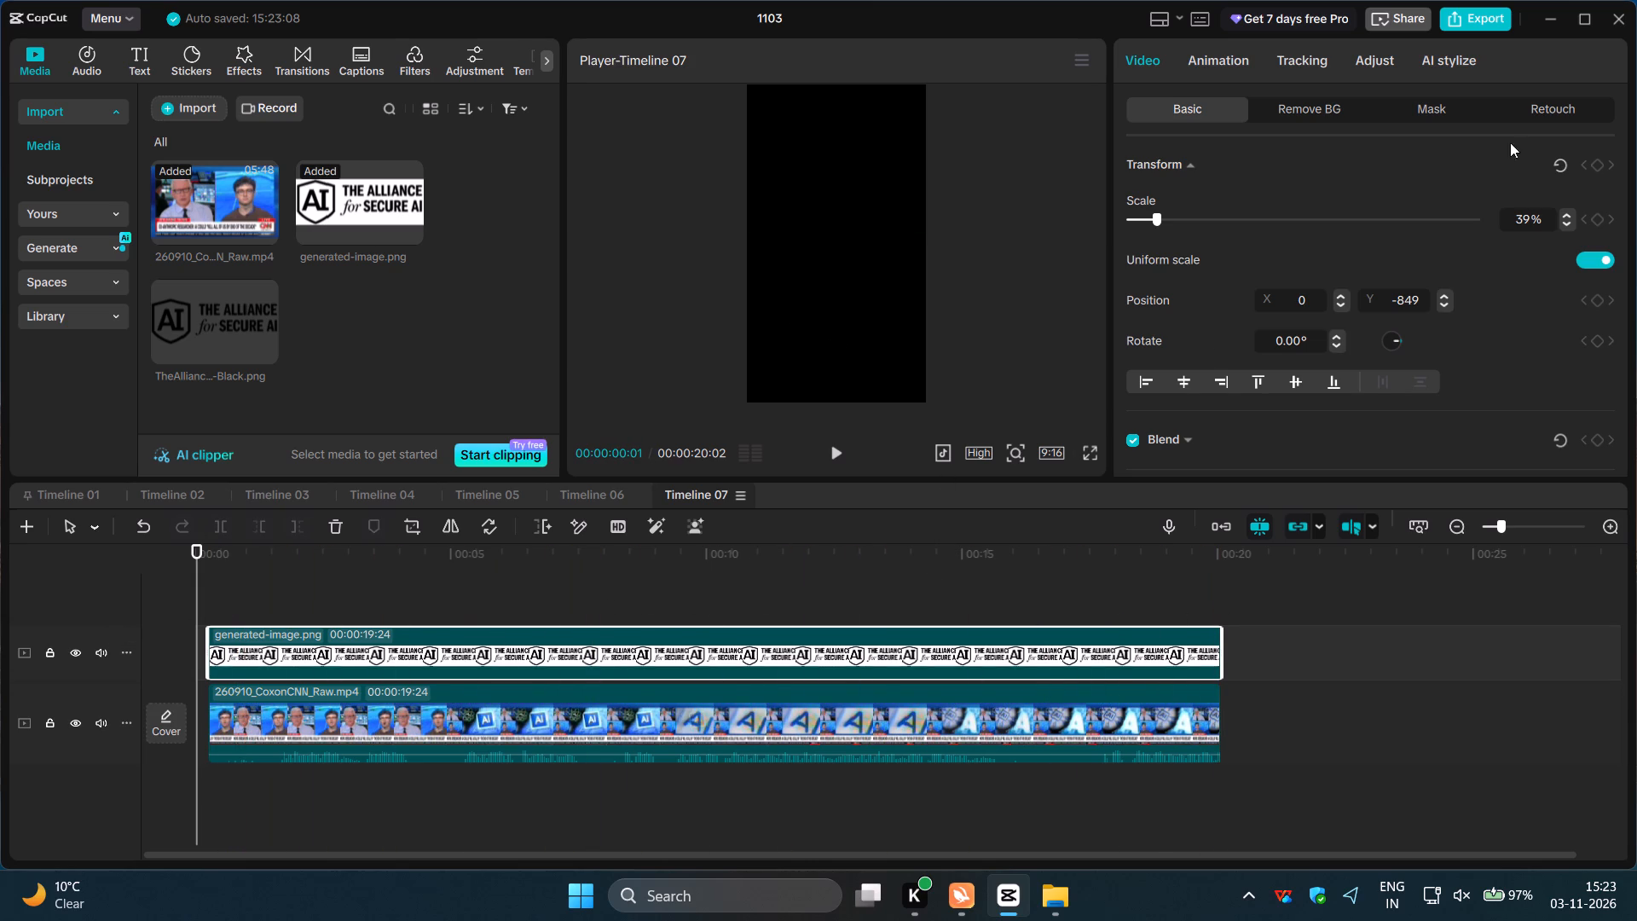
pyautogui.click(1466, 14)
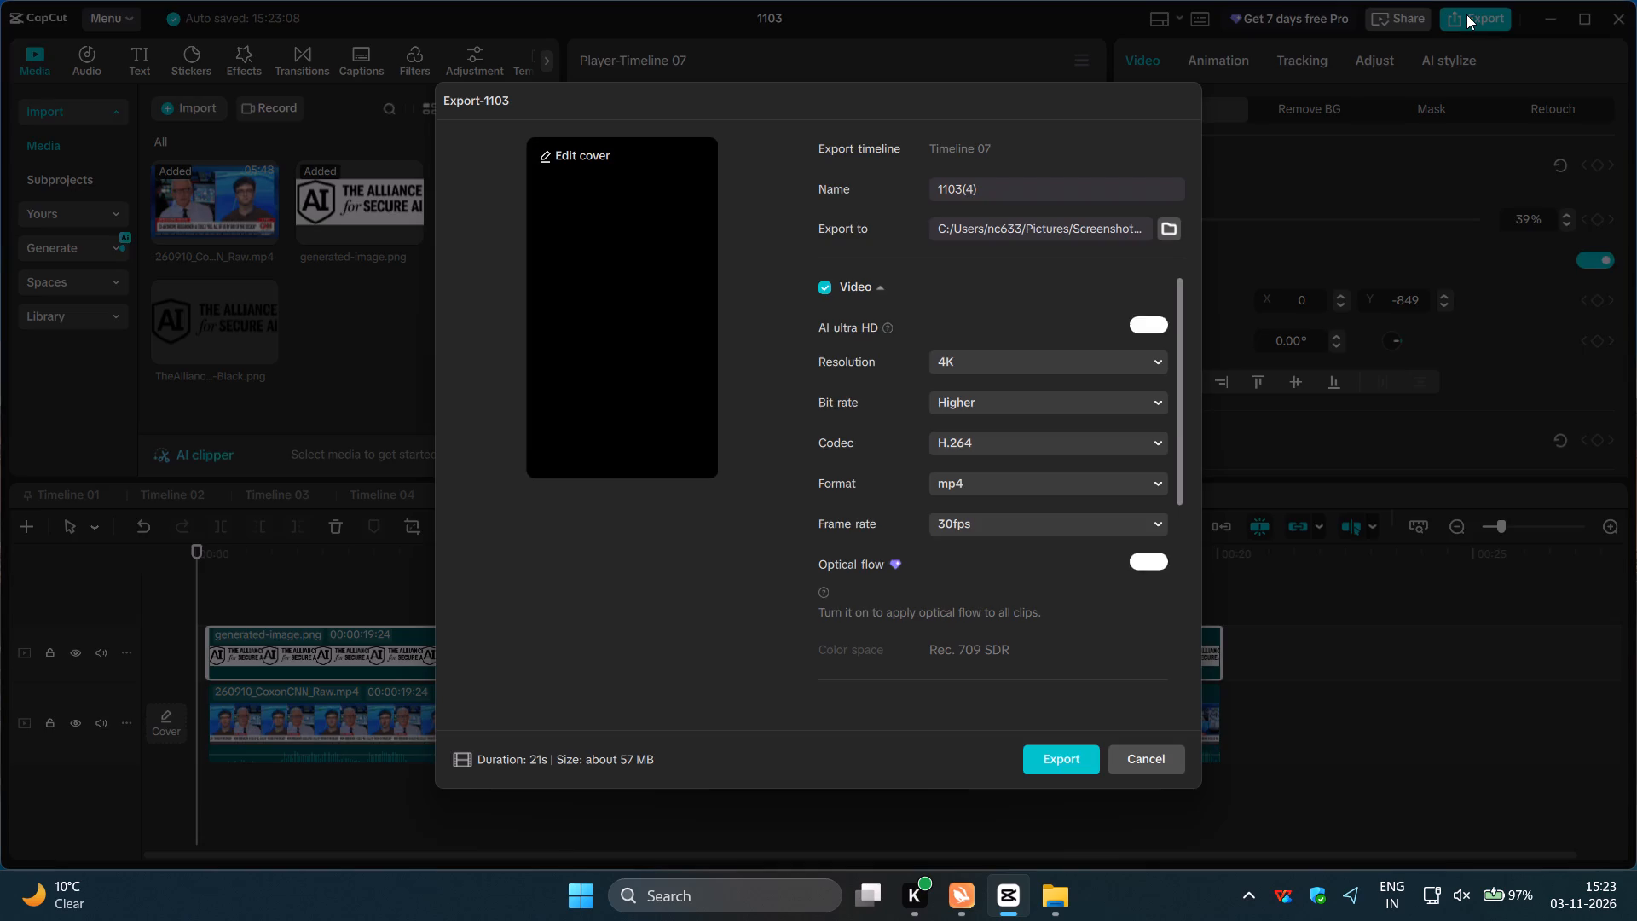
pyautogui.click(1085, 524)
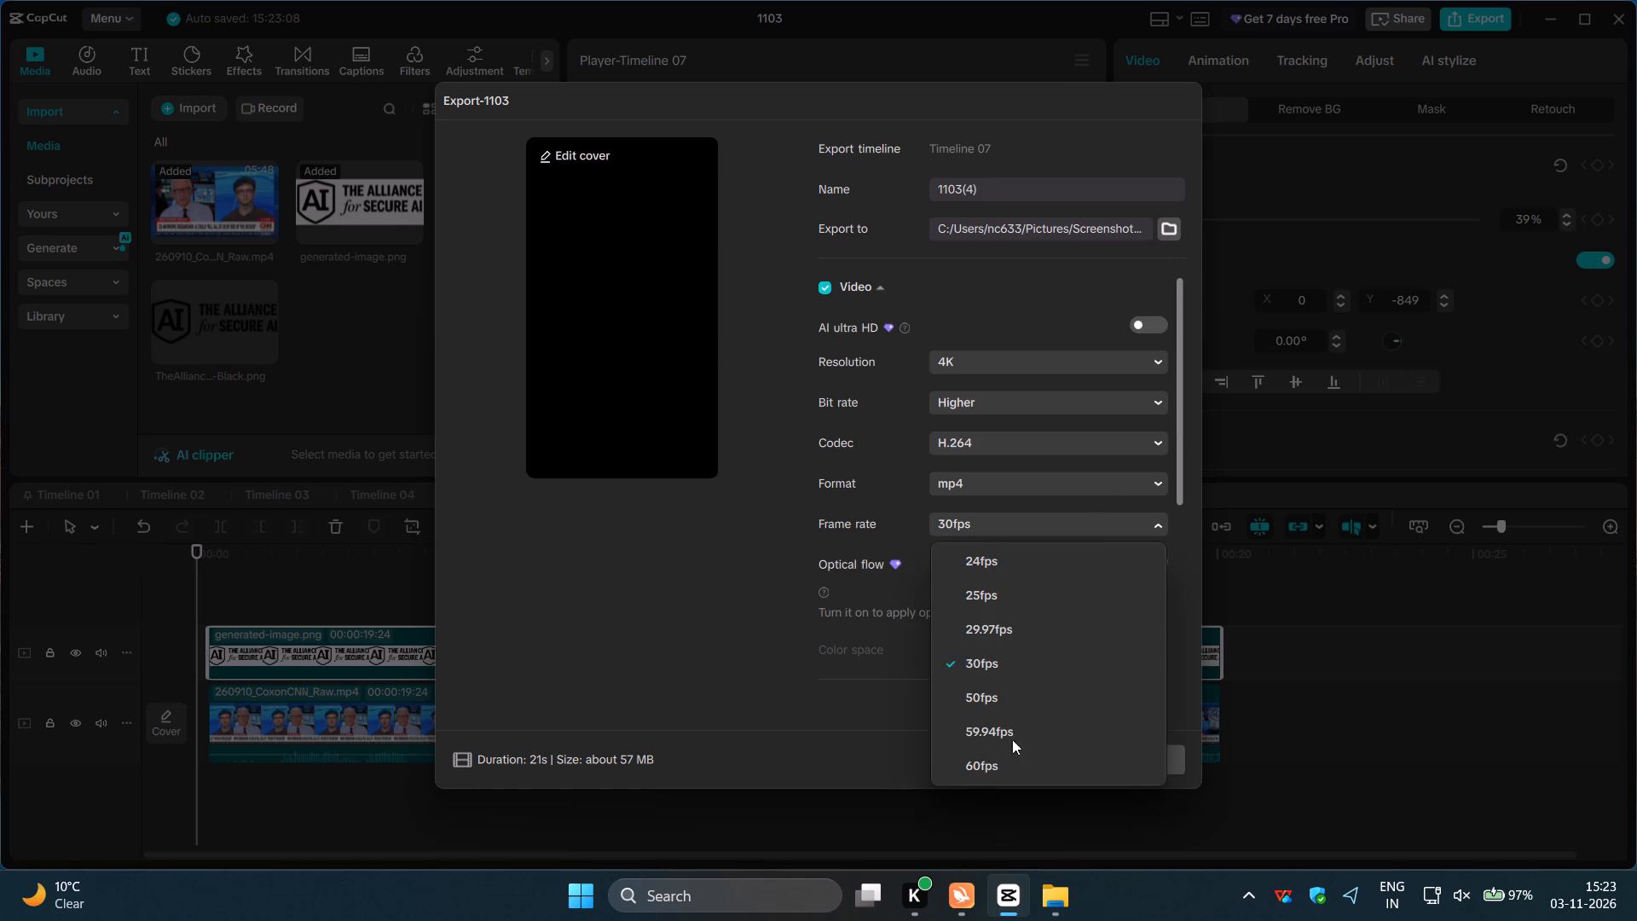
pyautogui.click(1005, 760)
pyautogui.click(1079, 756)
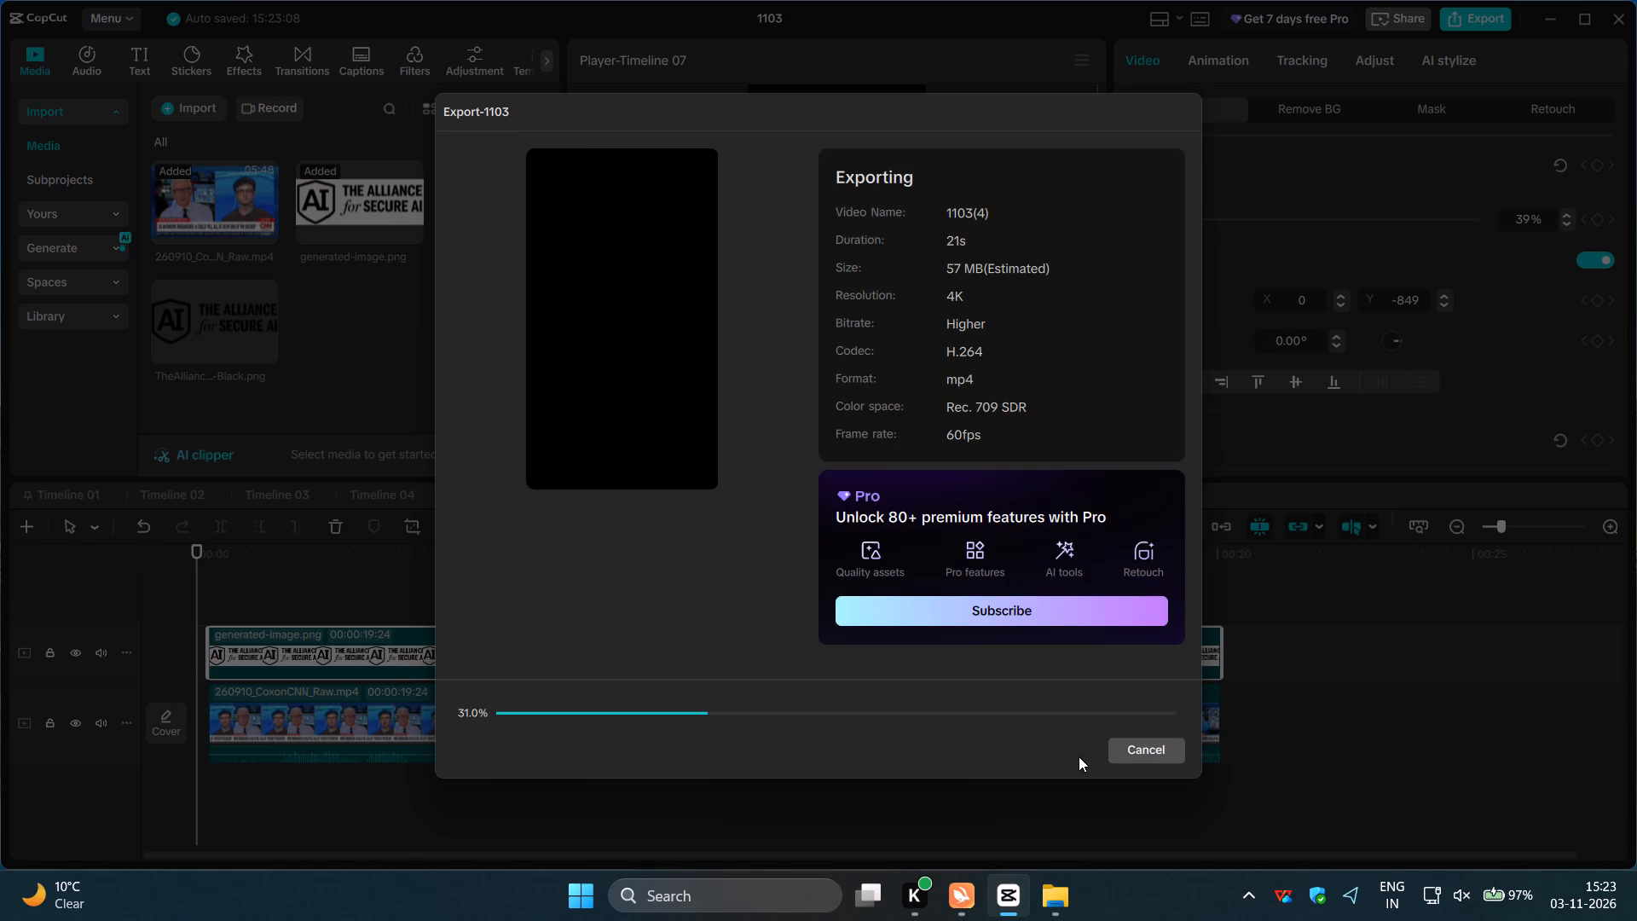
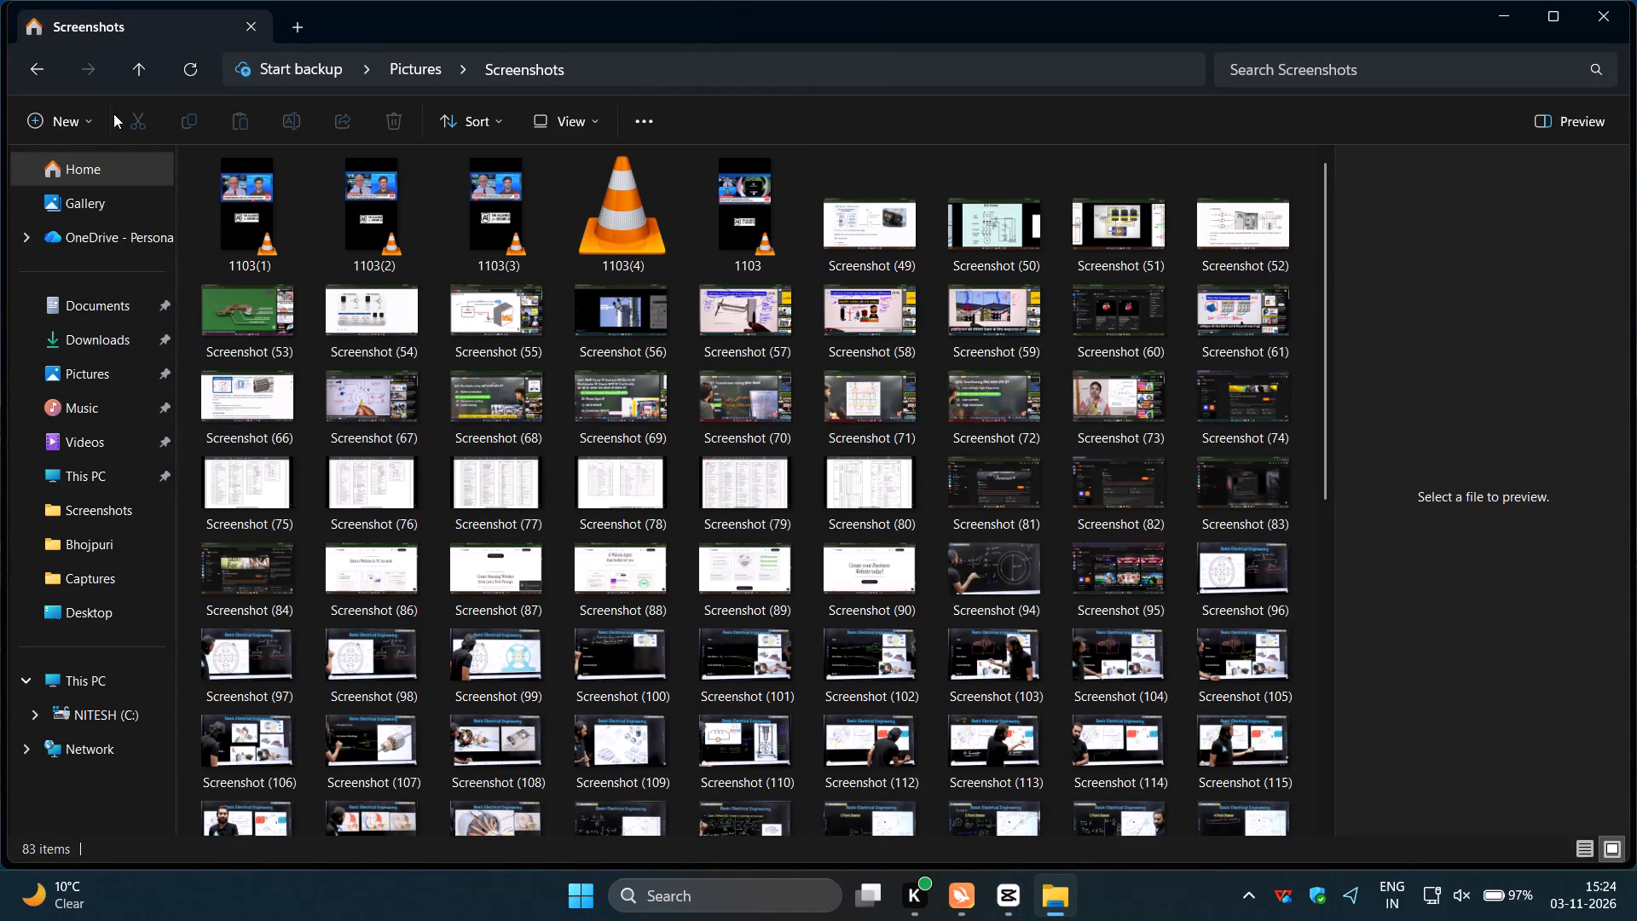
# Open the Documents folder in File Explorer.
pyautogui.click(85, 303)
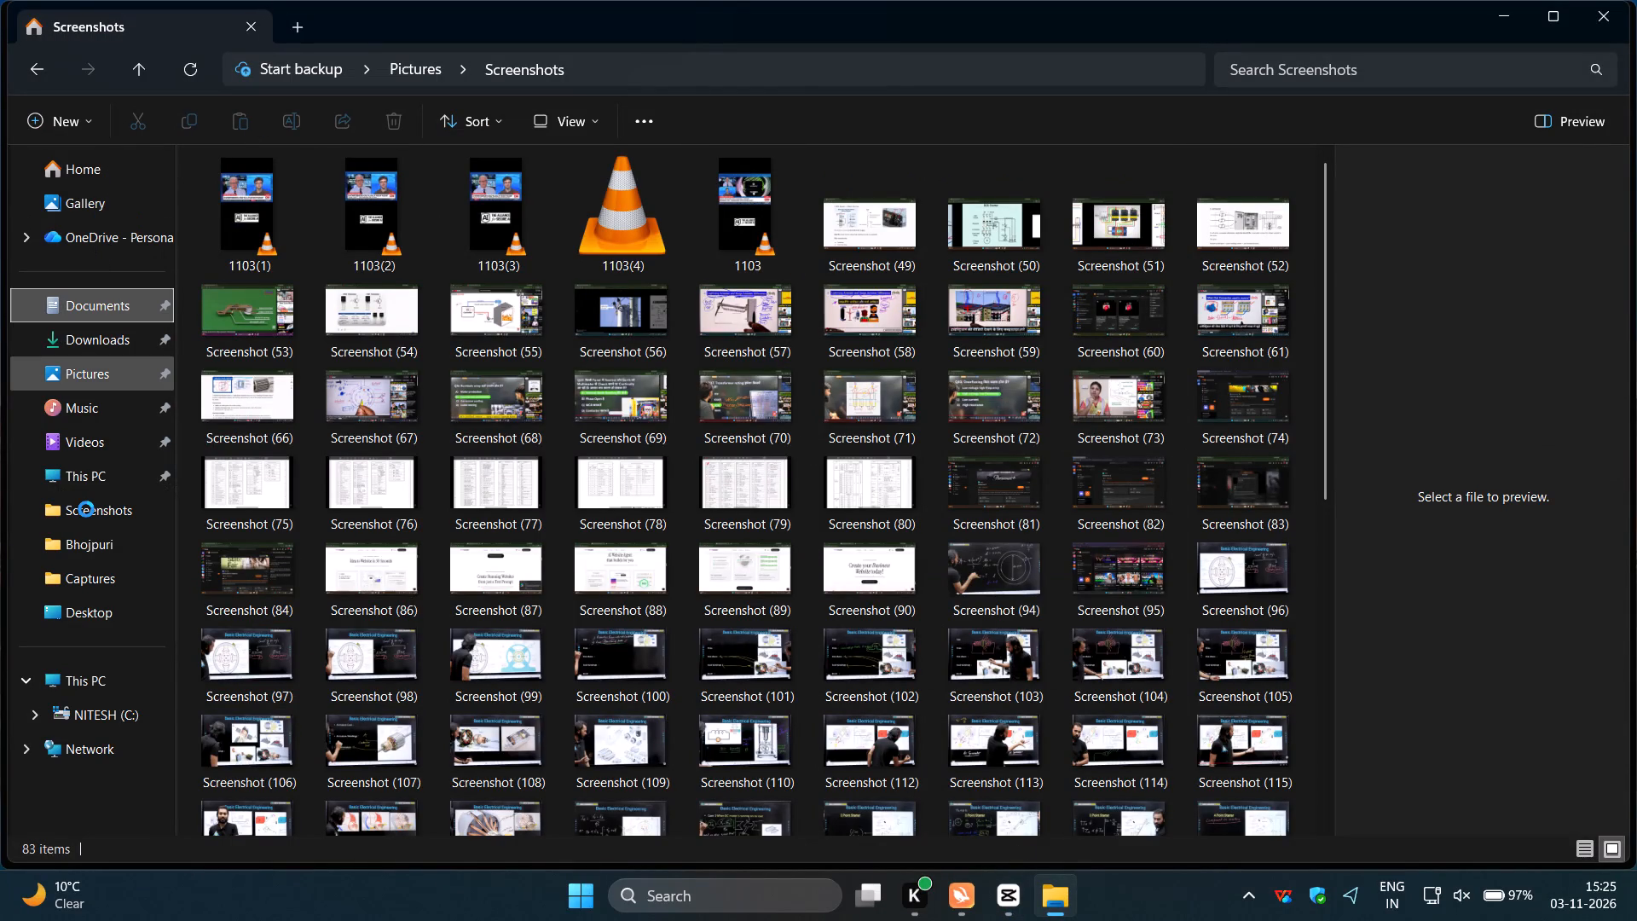